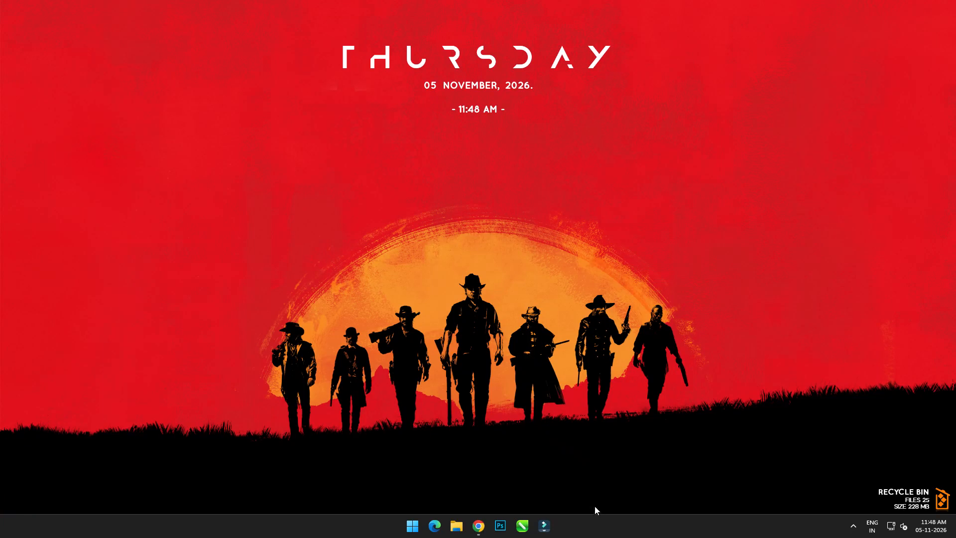
# Launch CorelDRAW and open the recent document Top10-Diwali-Utsav-QR-Scanner-A4-Size-2026-11.cdr, fitted to view.
pyautogui.click(526, 525)
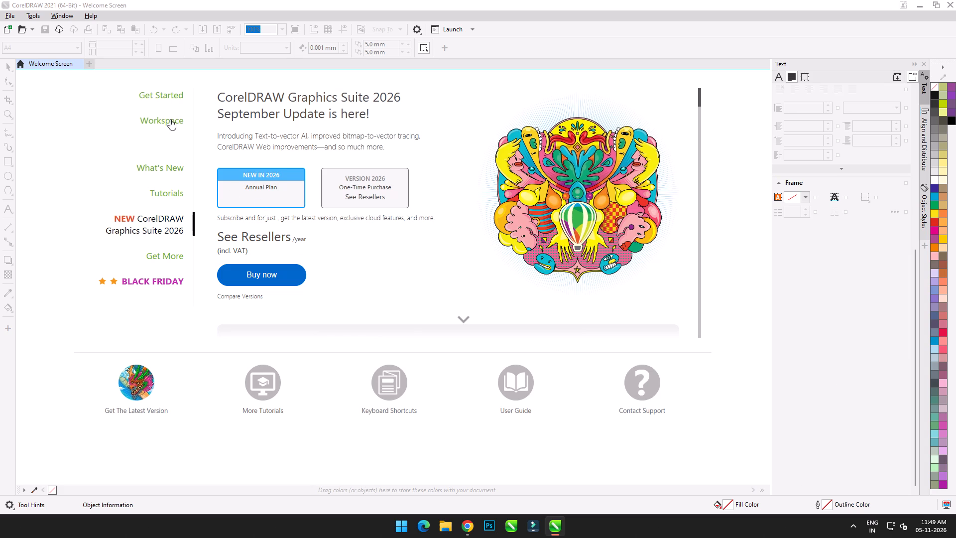
pyautogui.click(175, 92)
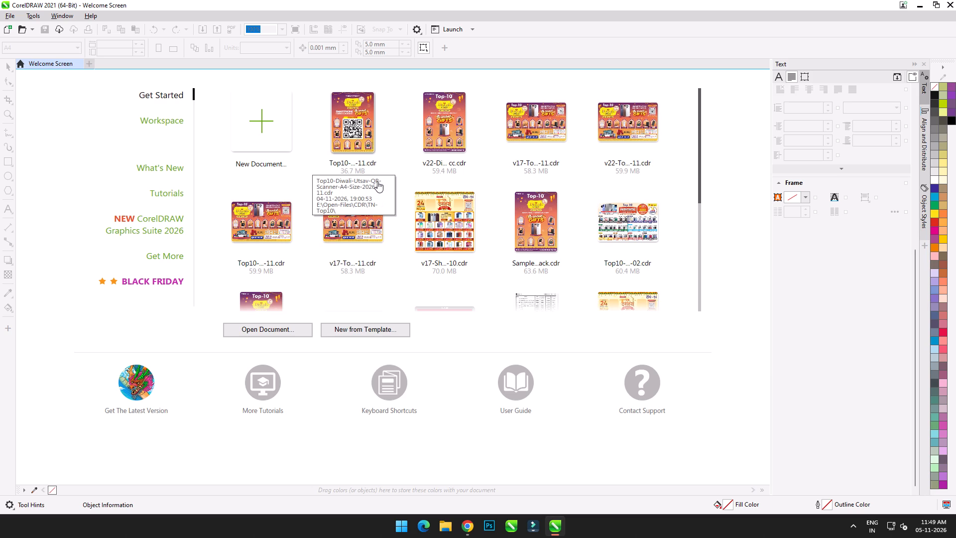
pyautogui.click(358, 139)
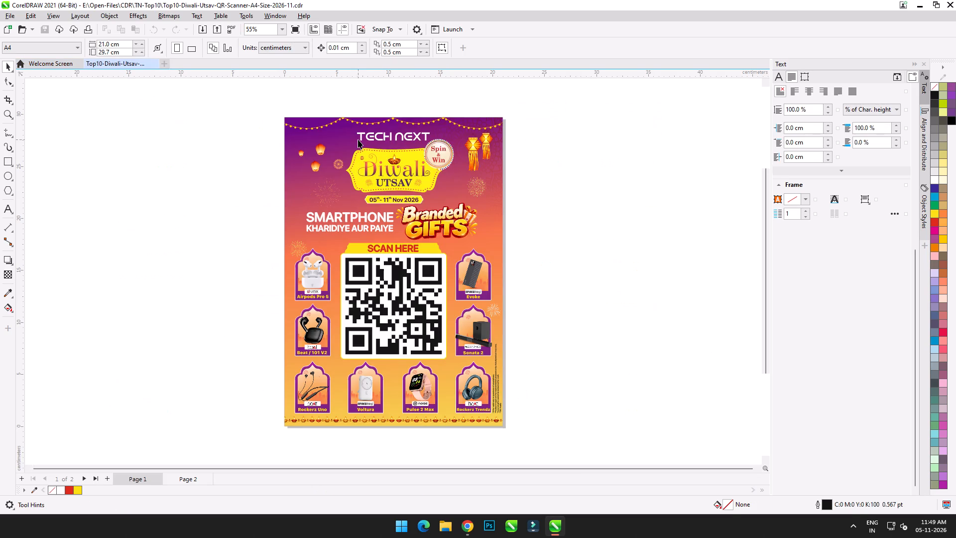
pyautogui.click(201, 196)
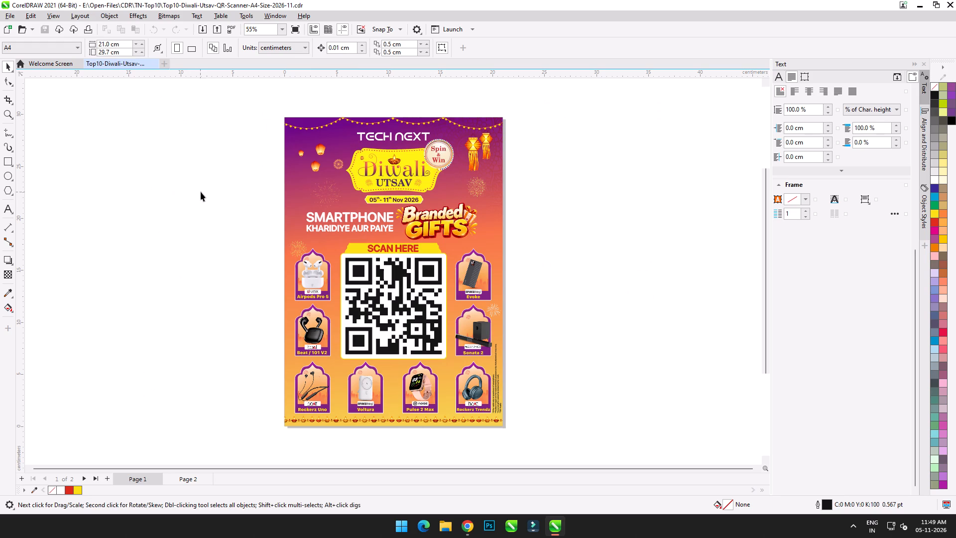
pyautogui.press('F4')
pyautogui.press('F4')
pyautogui.press('F4')
pyautogui.press('F4')
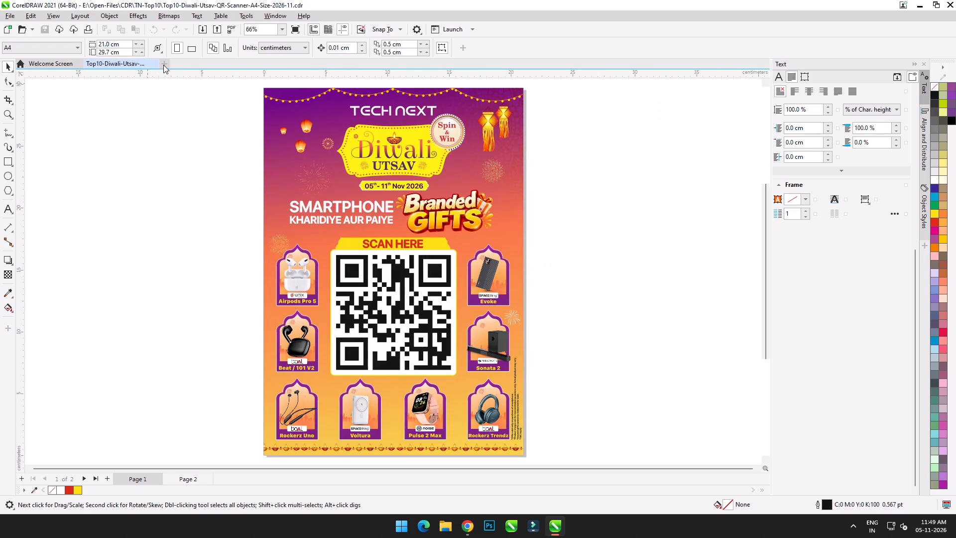
# Create a new document 1080 px wide and 1920 px high in RGB colour mode.
pyautogui.click(164, 65)
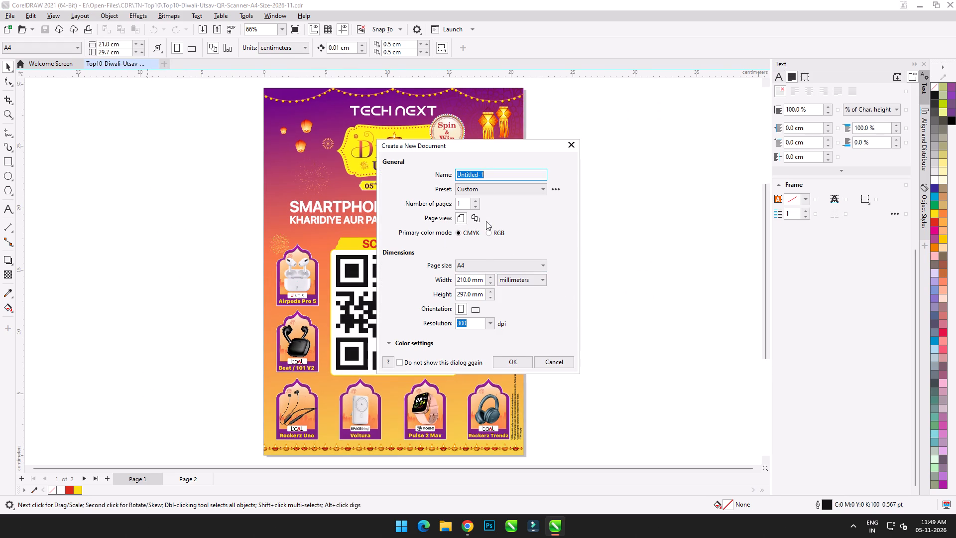
pyautogui.click(523, 278)
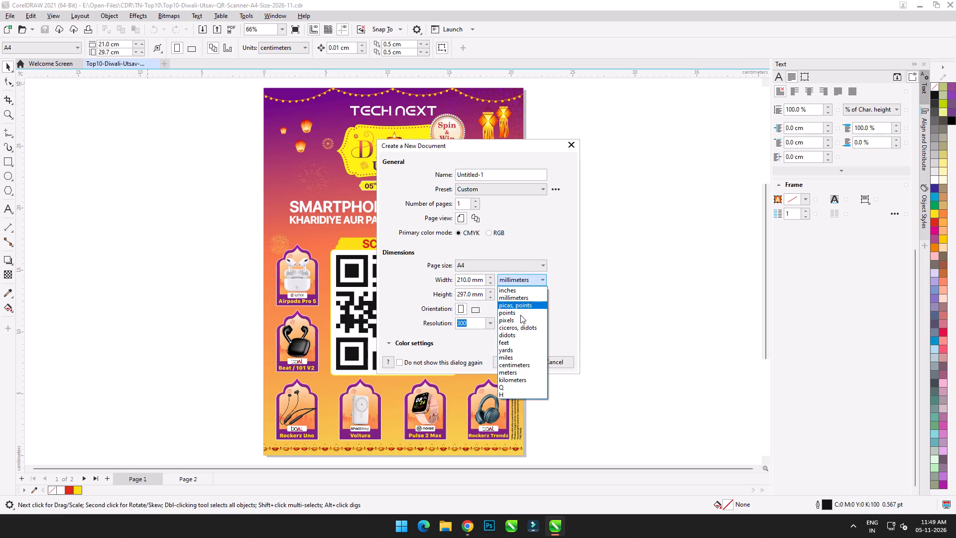
pyautogui.click(521, 321)
pyautogui.click(467, 282)
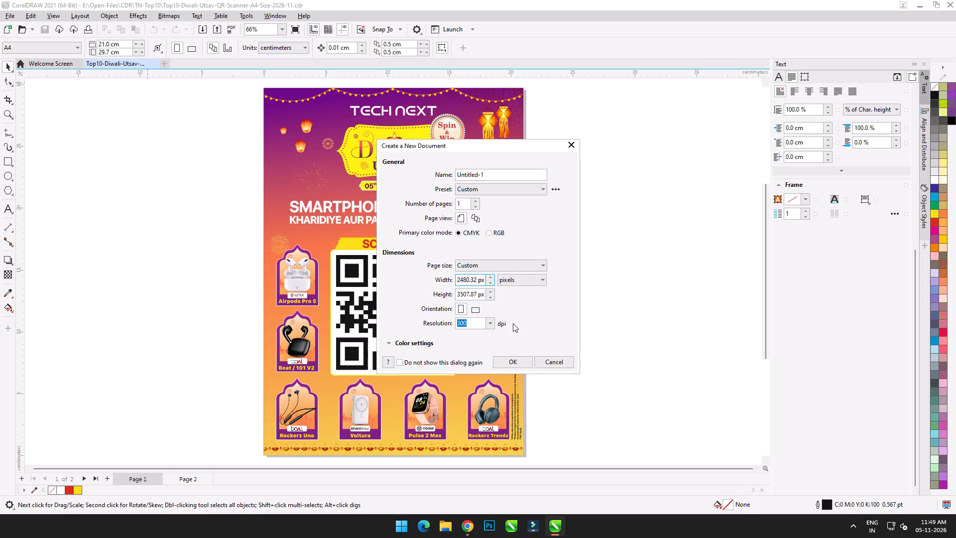
pyautogui.hotkey('ctrl', 'a')
pyautogui.press('End')
pyautogui.press('Insert')
pyautogui.hotkey('ctrl', 'a')
pyautogui.write('1080')
pyautogui.press('Tab')
pyautogui.press('Tab')
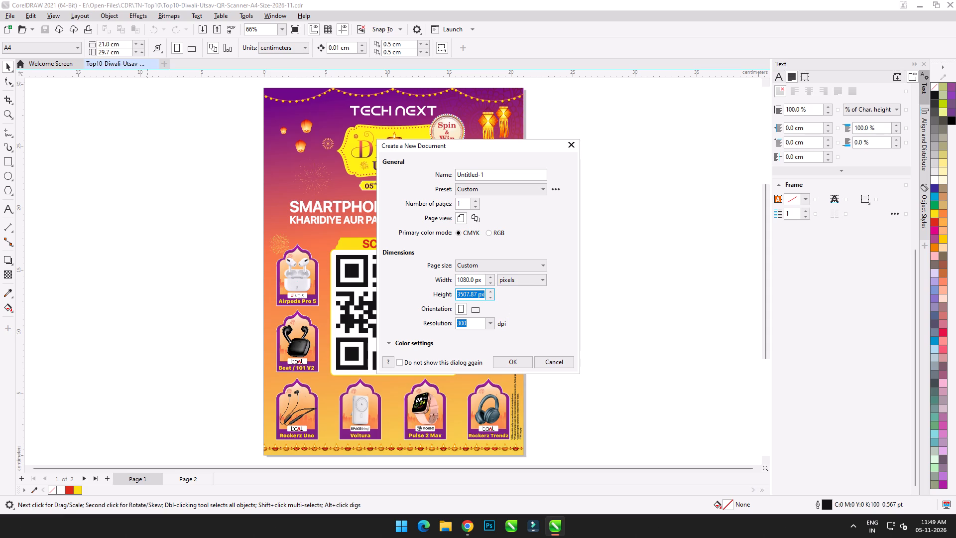
pyautogui.write('1920')
pyautogui.press('Tab')
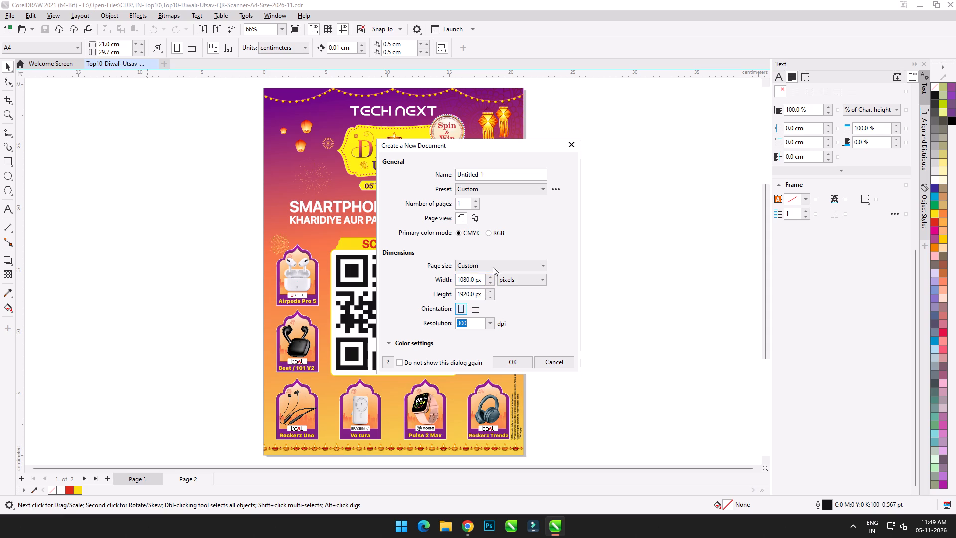
pyautogui.click(491, 234)
pyautogui.click(518, 359)
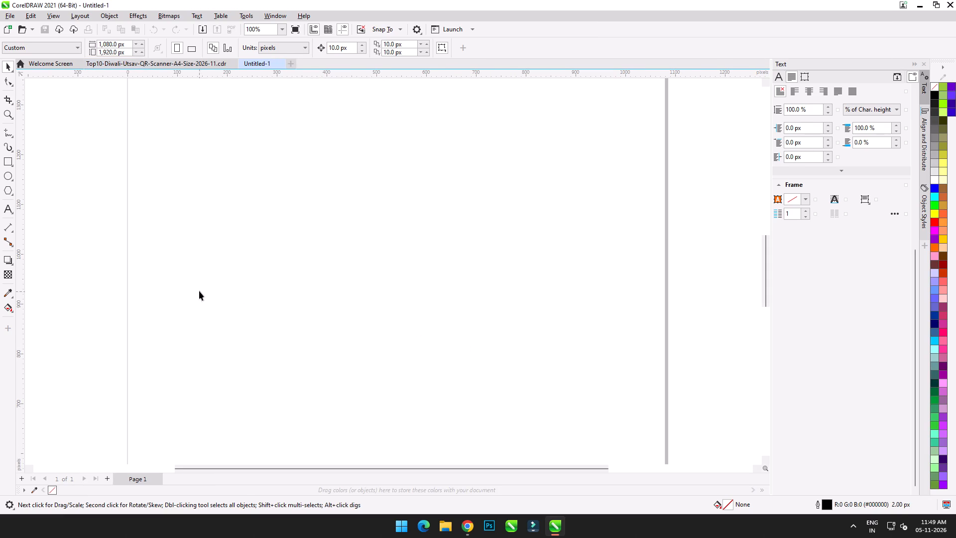
# Draw a rectangle covering the entire blank page from corner to corner.
pyautogui.scroll(-11, 235, 292)
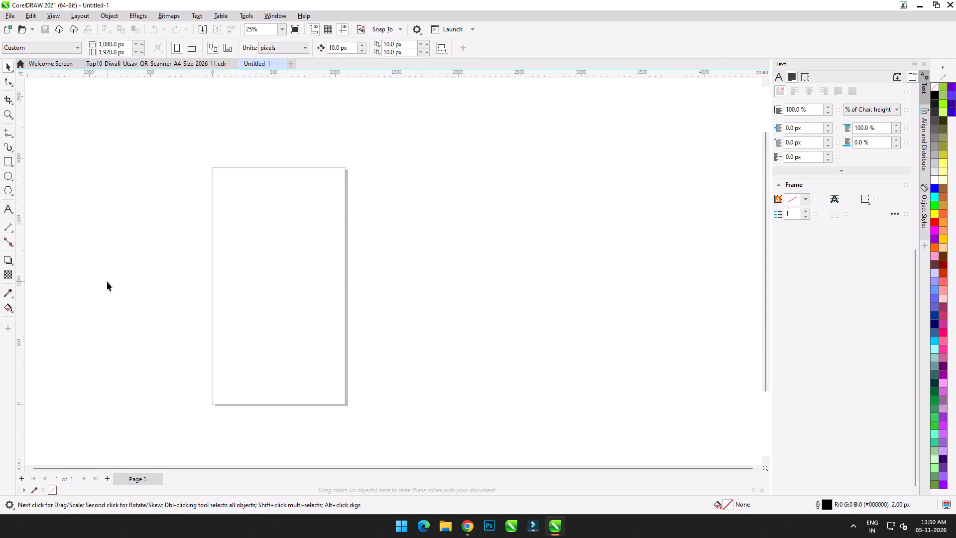
pyautogui.moveTo(107, 281); pyautogui.dragTo(231, 280, button='middle')
pyautogui.click(10, 162)
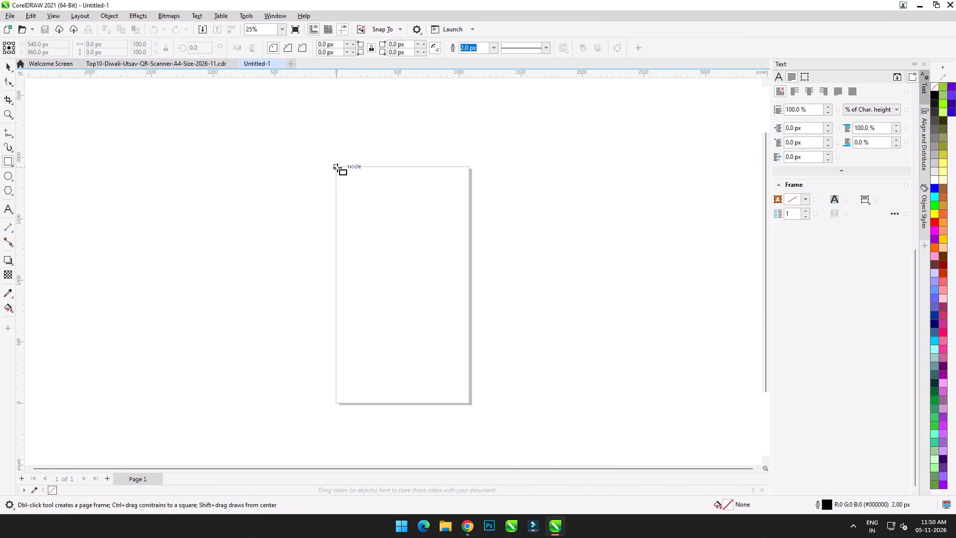
pyautogui.moveTo(337, 167); pyautogui.dragTo(470, 324)
pyautogui.moveTo(403, 328); pyautogui.dragTo(409, 407)
pyautogui.click(5, 70)
pyautogui.click(92, 143)
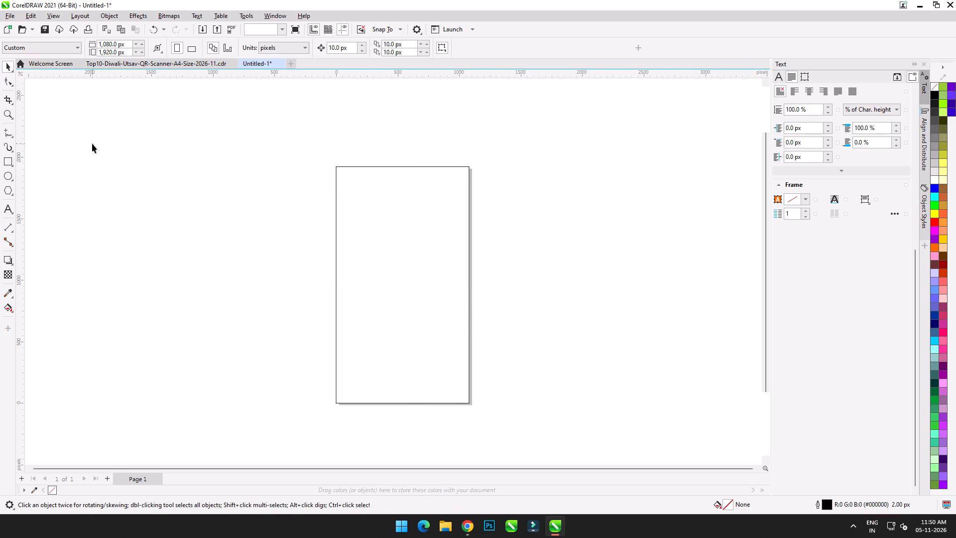
# Copy all artwork from page 1 of the Diwali QR-scanner poster and paste it into Untitled-1.
pyautogui.press('F4')
pyautogui.click(155, 63)
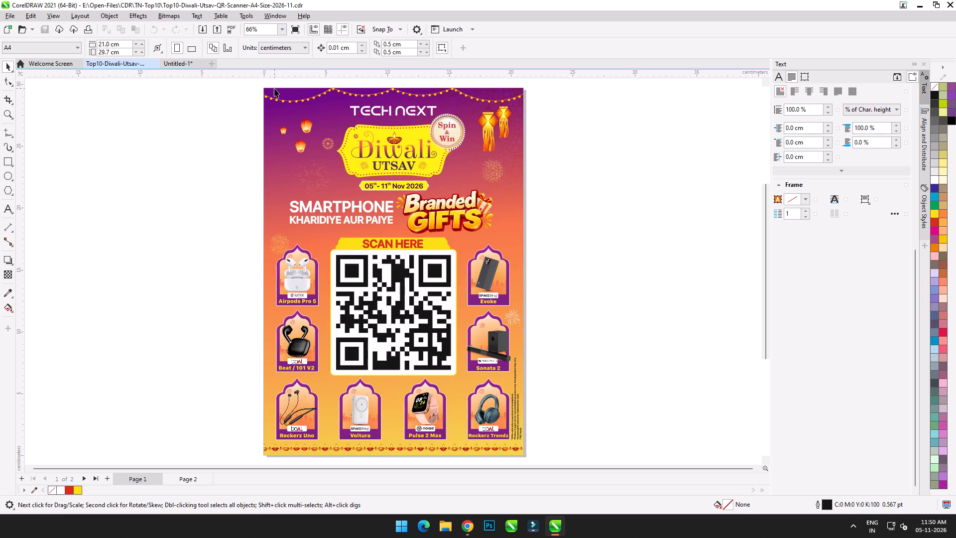
pyautogui.hotkey('ctrl', 'a')
pyautogui.hotkey('ctrl', 'c')
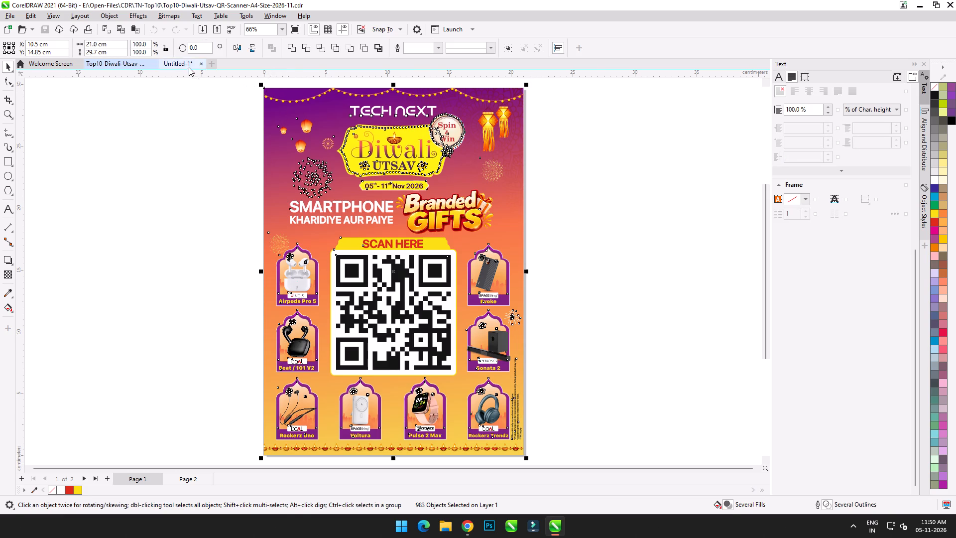
pyautogui.click(186, 64)
pyautogui.hotkey('ctrl', 'v')
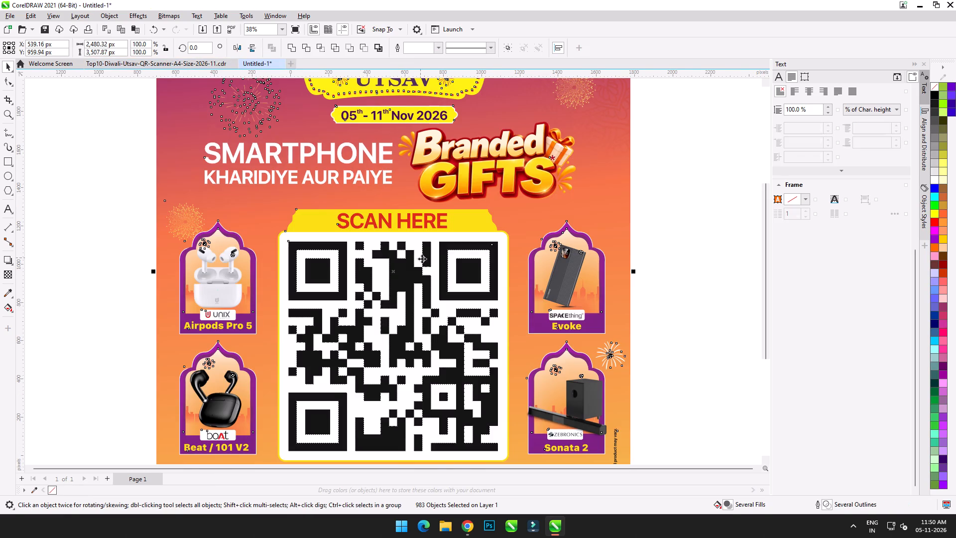
# Move the pasted poster beside the page and scale it proportionally to the page height of 1920 px.
pyautogui.scroll(-12, 423, 259)
pyautogui.moveTo(431, 263); pyautogui.dragTo(281, 264)
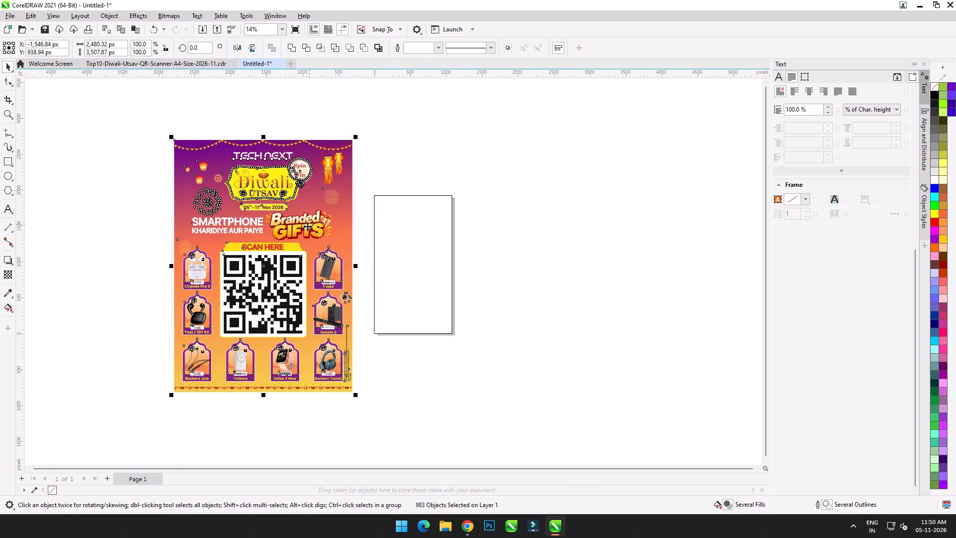
pyautogui.moveTo(309, 167); pyautogui.dragTo(318, 196)
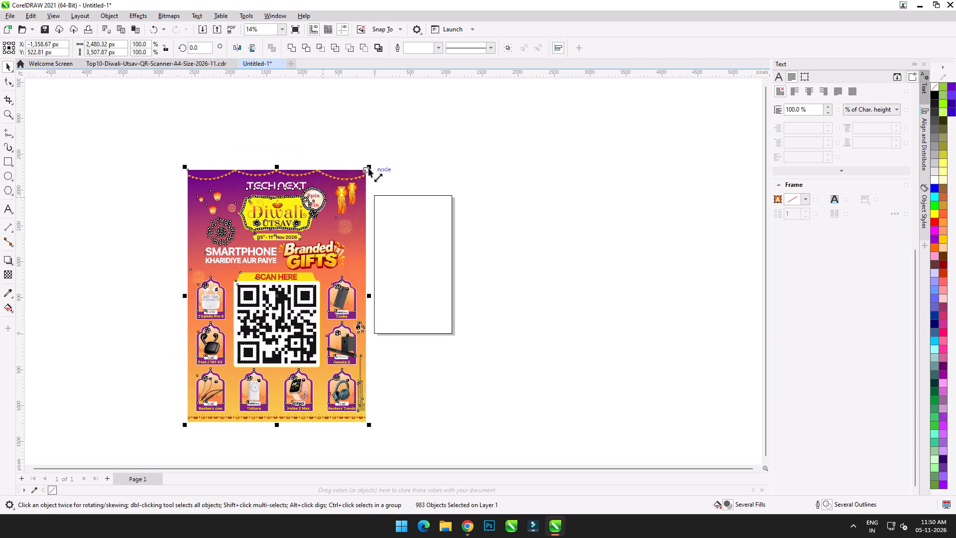
pyautogui.moveTo(368, 166); pyautogui.dragTo(410, 194)
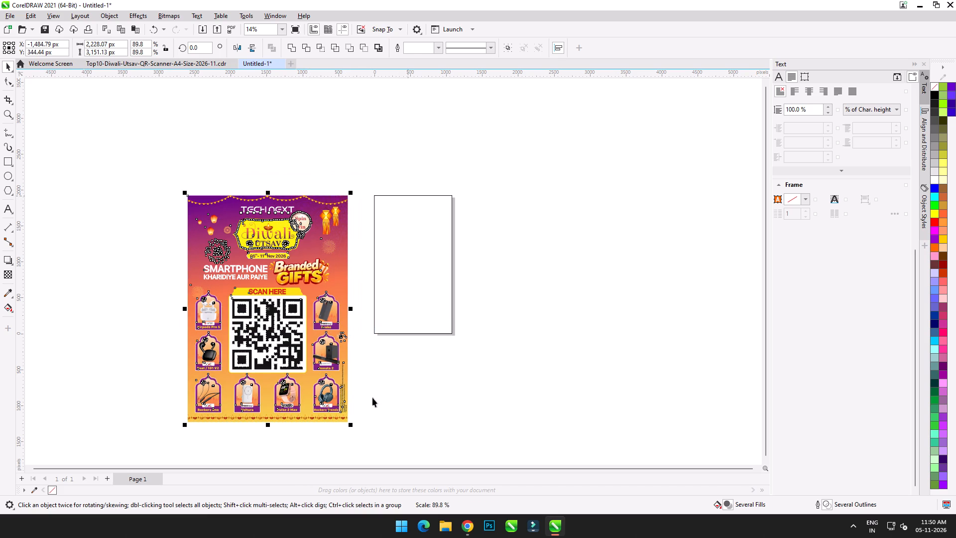
pyautogui.moveTo(351, 426); pyautogui.dragTo(416, 334)
pyautogui.moveTo(271, 264); pyautogui.dragTo(341, 268)
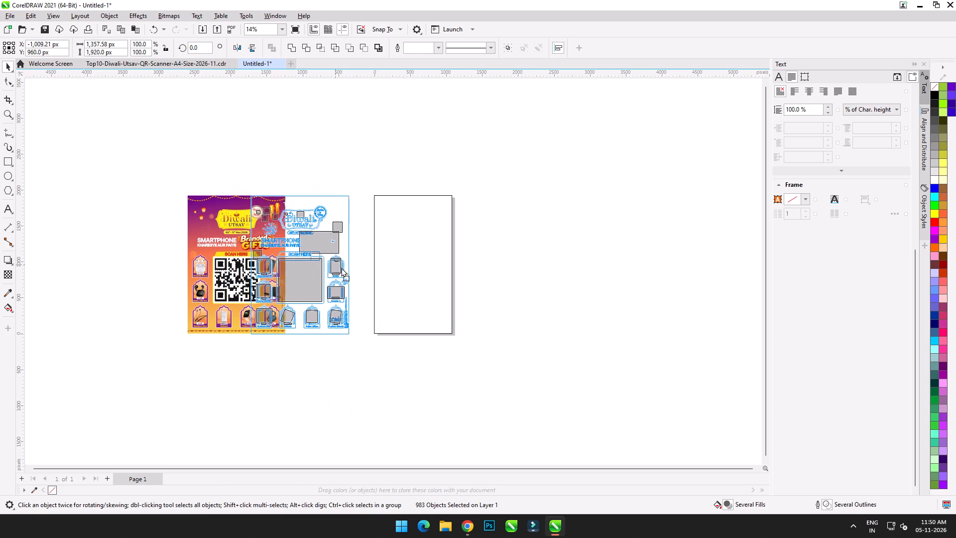
pyautogui.moveTo(341, 268); pyautogui.dragTo(358, 269)
pyautogui.press('F4')
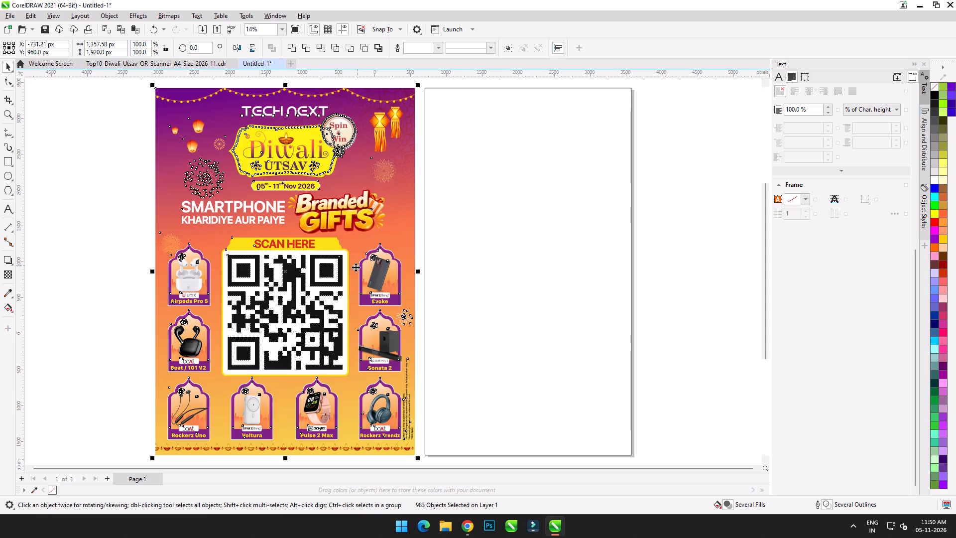
# Deselect the poster and switch the view mode so the QR code's edges are drawn smoothly.
pyautogui.click(94, 194)
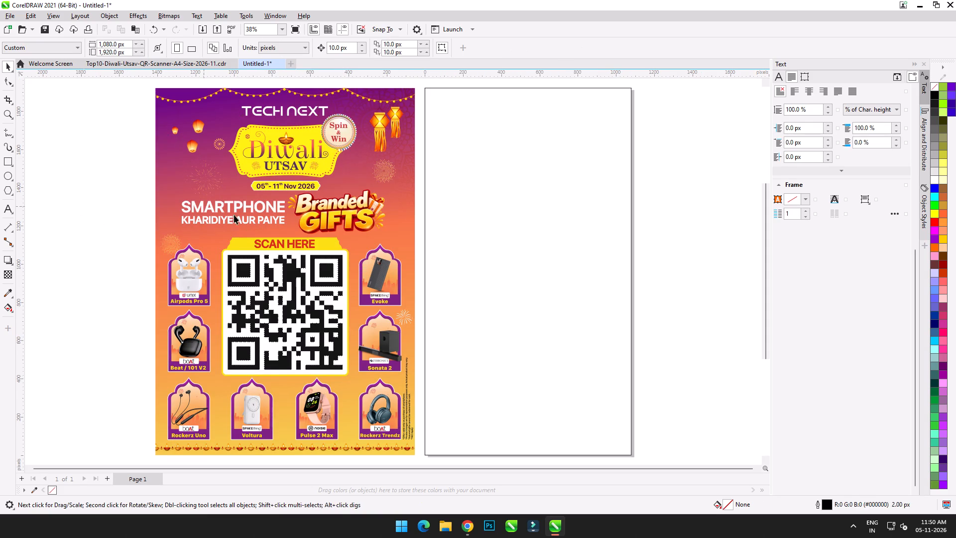
pyautogui.scroll(9, 301, 299)
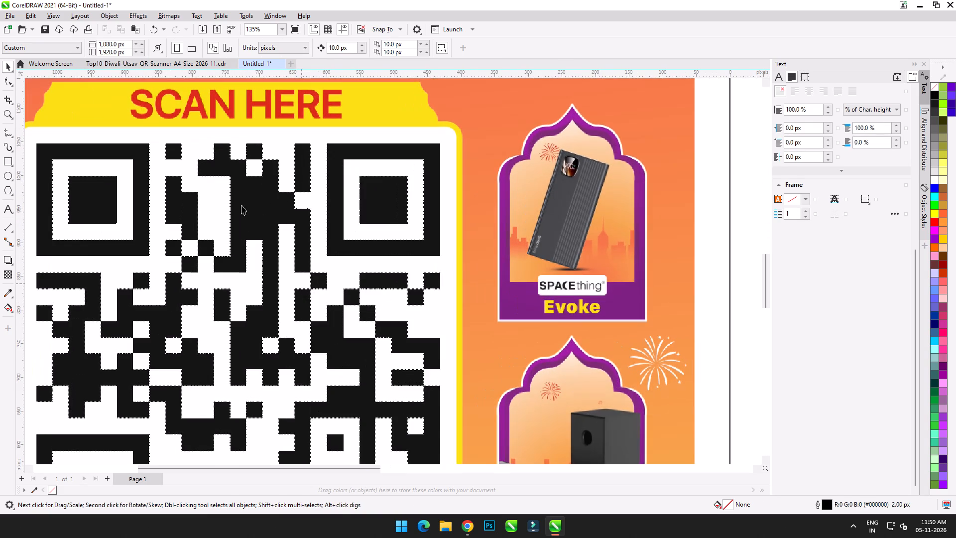
pyautogui.click(51, 18)
pyautogui.click(65, 49)
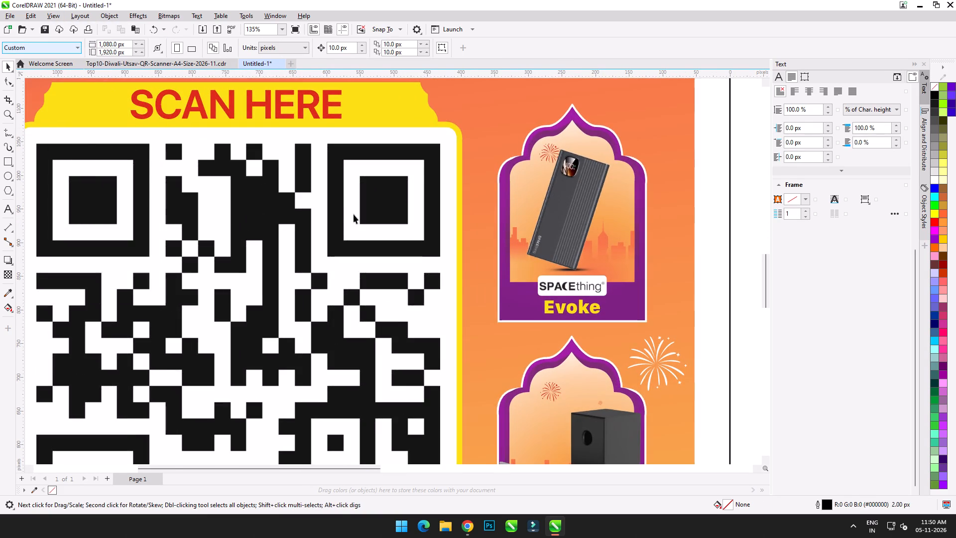
# Examine the pasted poster's display quality around the QR code and product frames at different magnifications.
pyautogui.scroll(-16, 354, 214)
pyautogui.click(202, 206)
pyautogui.scroll(4, 359, 209)
pyautogui.moveTo(381, 212); pyautogui.dragTo(375, 239, button='middle')
pyautogui.scroll(1, 375, 239)
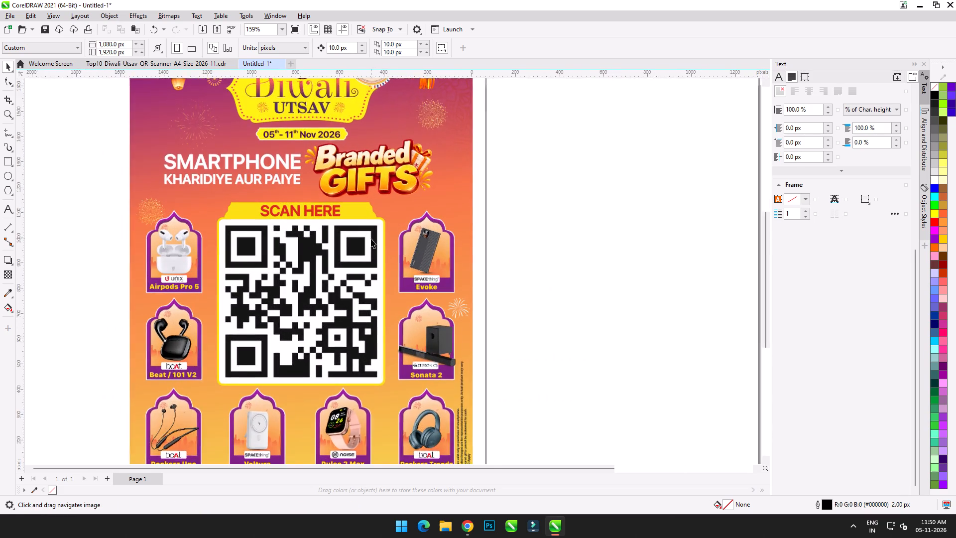
pyautogui.scroll(3, 370, 239)
pyautogui.scroll(-5, 215, 312)
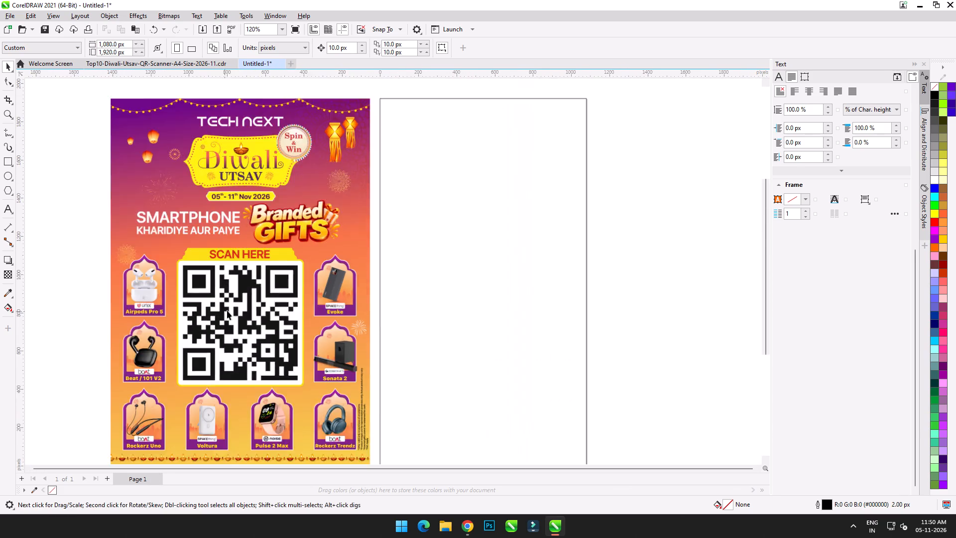
pyautogui.scroll(-3, 227, 310)
pyautogui.scroll(3, 239, 288)
pyautogui.moveTo(258, 302); pyautogui.dragTo(252, 289, button='middle')
pyautogui.scroll(-1, 252, 288)
pyautogui.scroll(1, 252, 287)
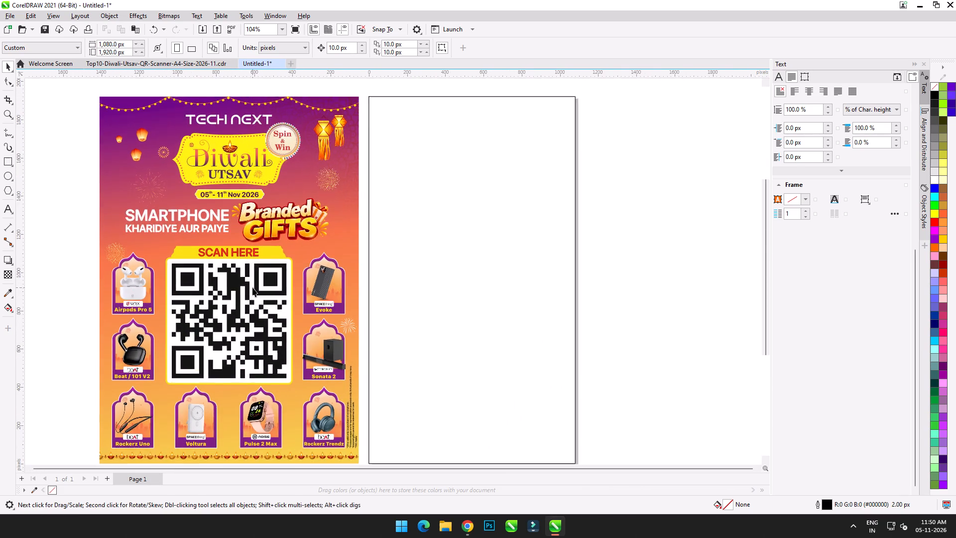
pyautogui.scroll(-1, 252, 287)
pyautogui.scroll(2, 252, 287)
pyautogui.scroll(-3, 252, 287)
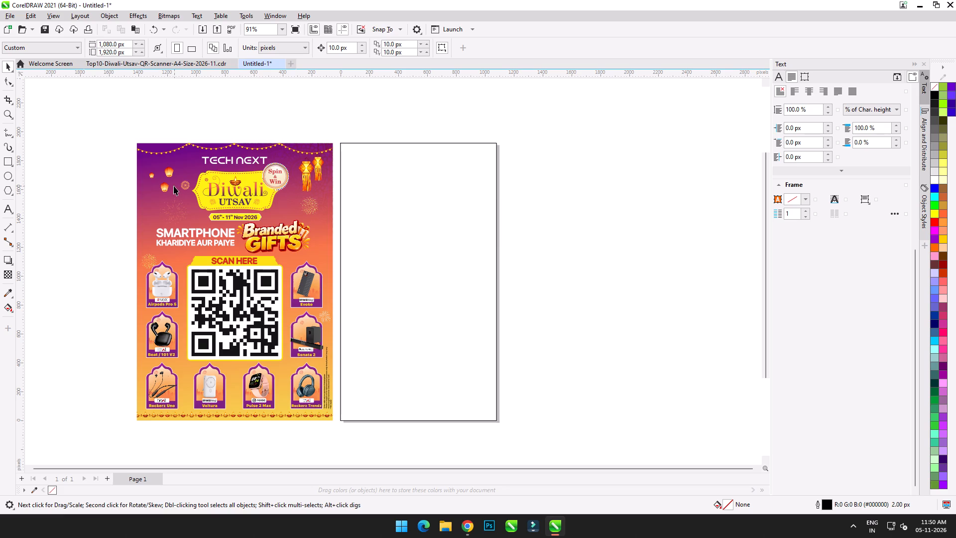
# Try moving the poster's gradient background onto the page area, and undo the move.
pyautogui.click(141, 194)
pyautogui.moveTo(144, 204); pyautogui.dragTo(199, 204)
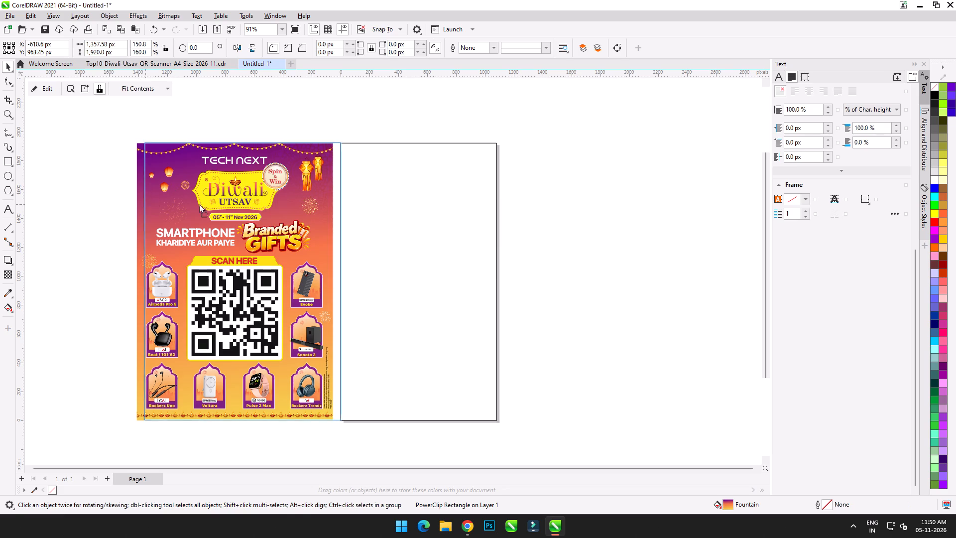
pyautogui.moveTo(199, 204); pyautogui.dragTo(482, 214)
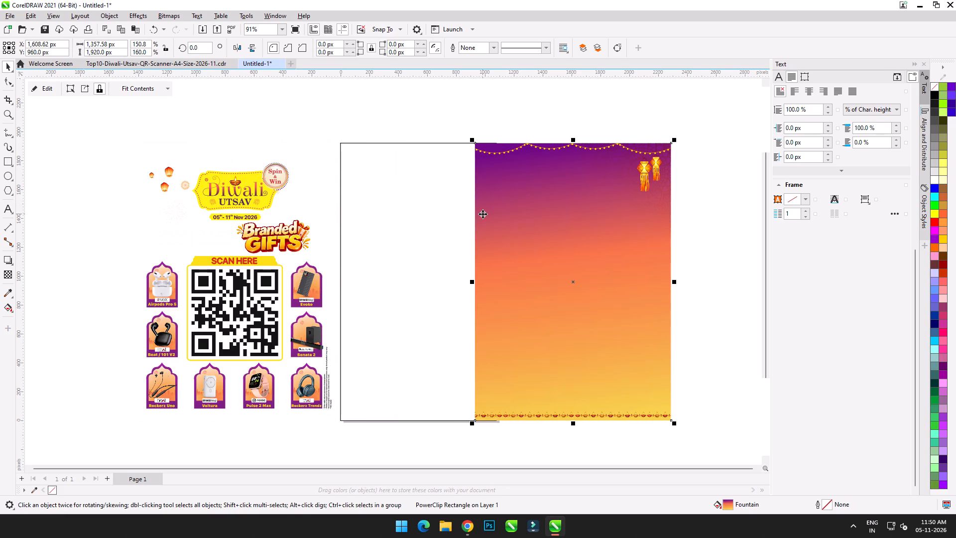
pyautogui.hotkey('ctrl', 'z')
# Place a copy of the poster's gradient background over the blank page, leaving the original in the poster.
pyautogui.moveTo(156, 212); pyautogui.dragTo(216, 215)
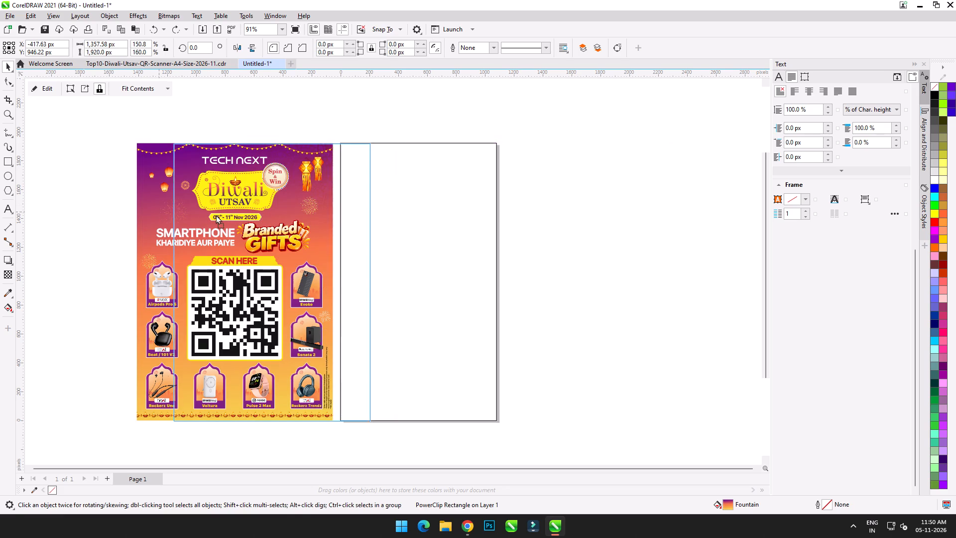
pyautogui.moveTo(216, 215); pyautogui.dragTo(416, 217)
pyautogui.keyDown('shift'); pyautogui.rightClick(416, 217); pyautogui.keyUp('shift')
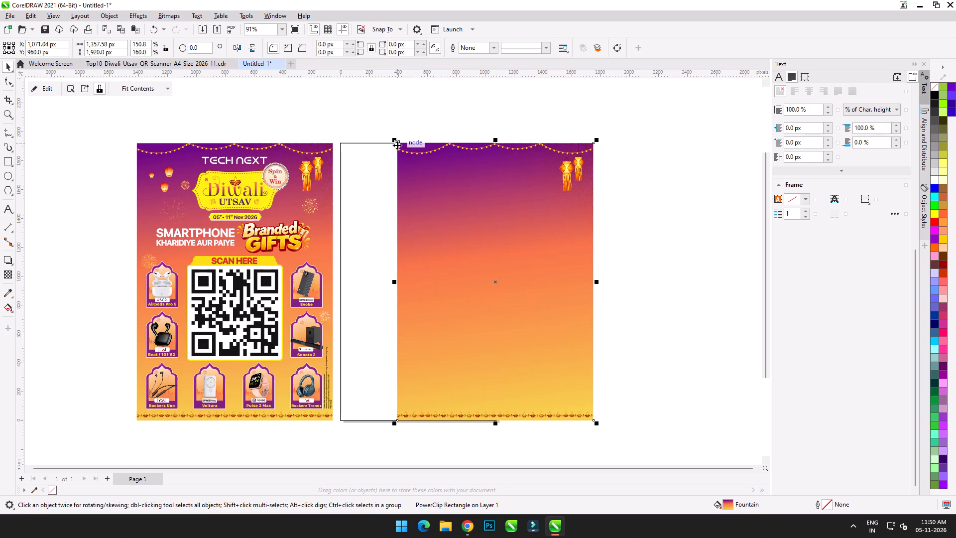
# Move the gradient background copy off the page onto empty workspace and extract the contents of its PowerClip frame.
pyautogui.moveTo(447, 202); pyautogui.dragTo(563, 198)
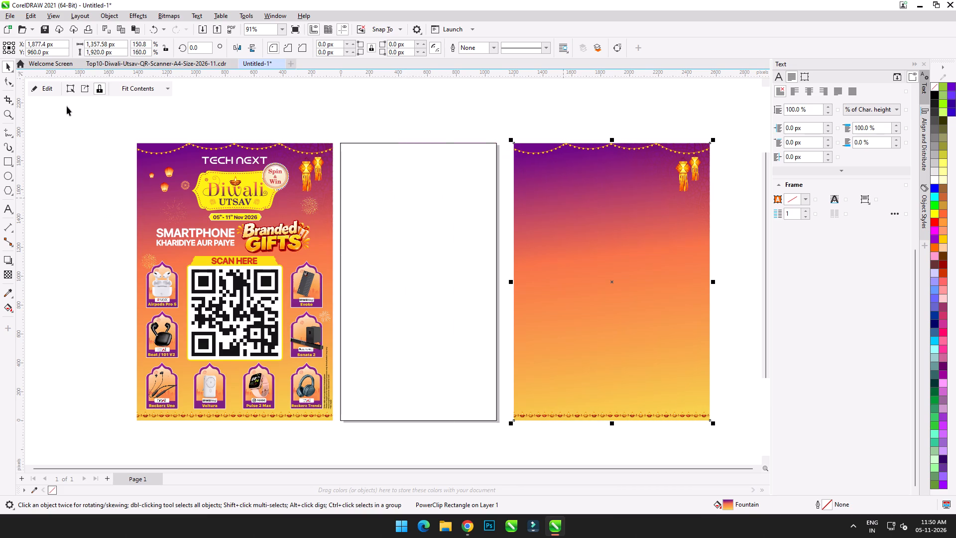
pyautogui.click(86, 89)
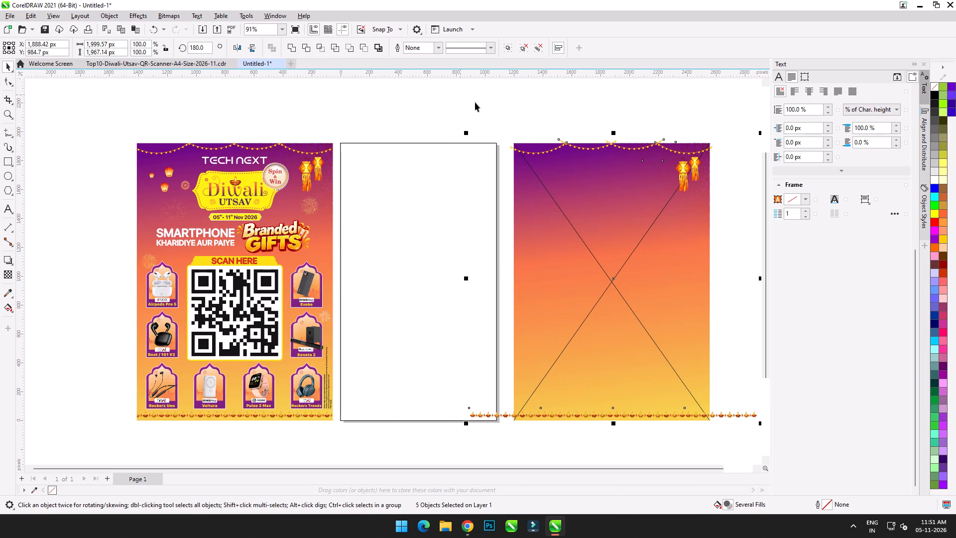
pyautogui.click(386, 99)
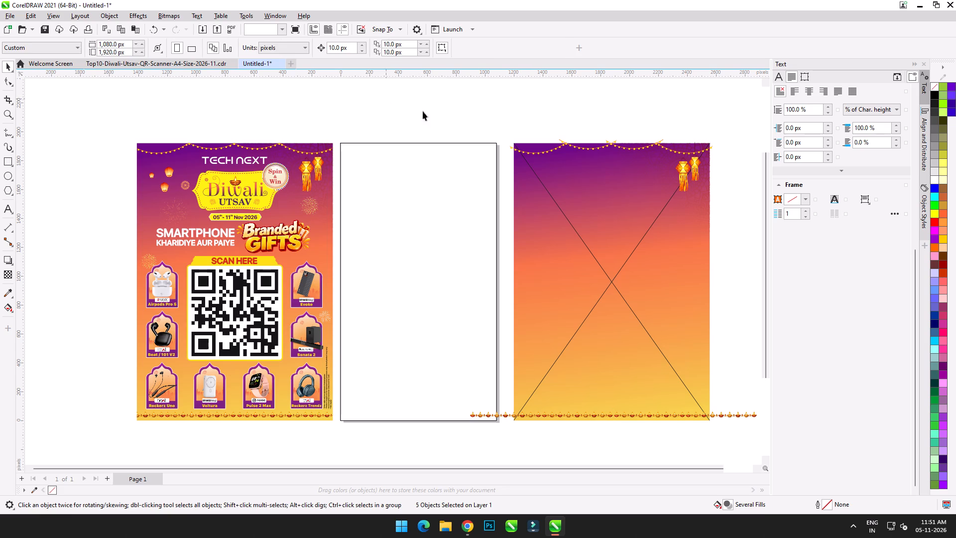
# Move the emptied gradient frame over the page area, leaving the extracted decorations in place.
pyautogui.click(669, 244)
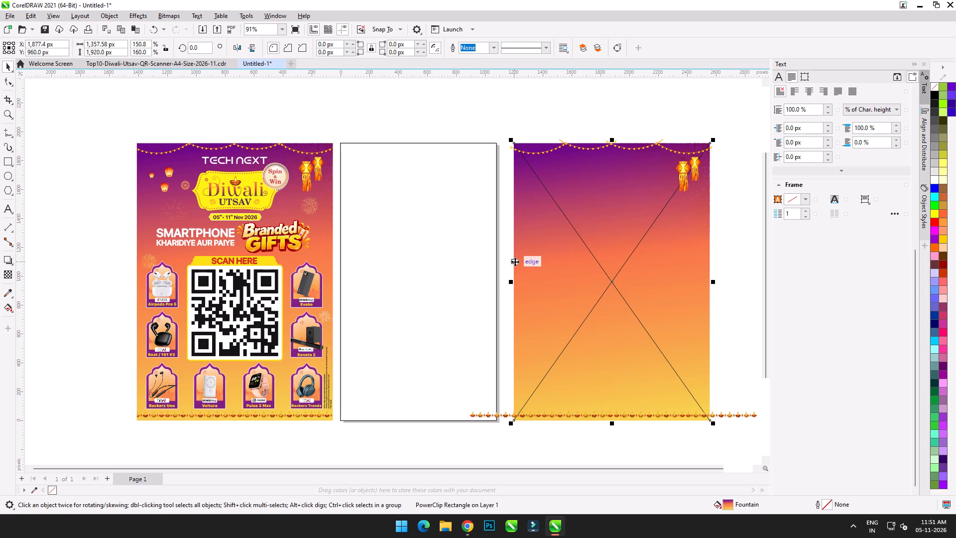
pyautogui.moveTo(515, 262); pyautogui.dragTo(347, 256)
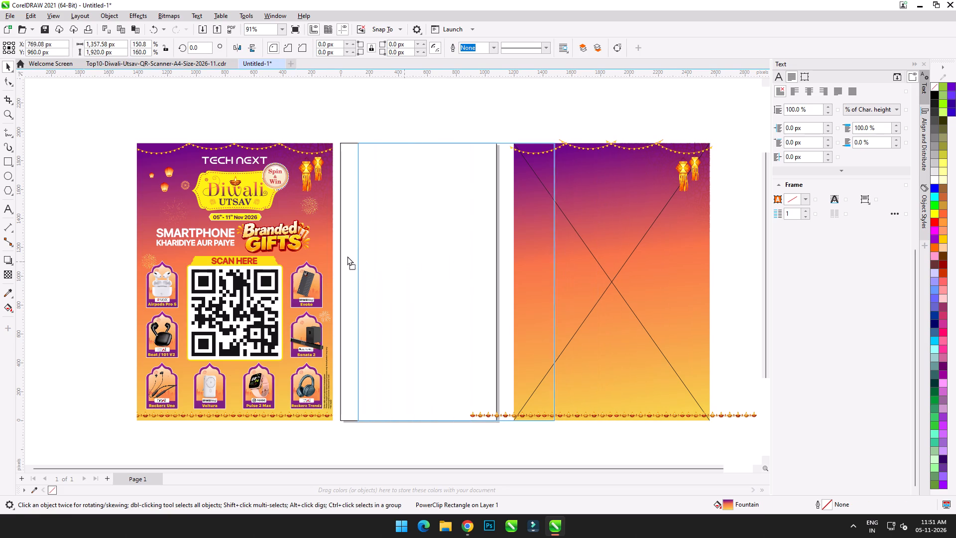
pyautogui.moveTo(347, 256); pyautogui.dragTo(371, 256)
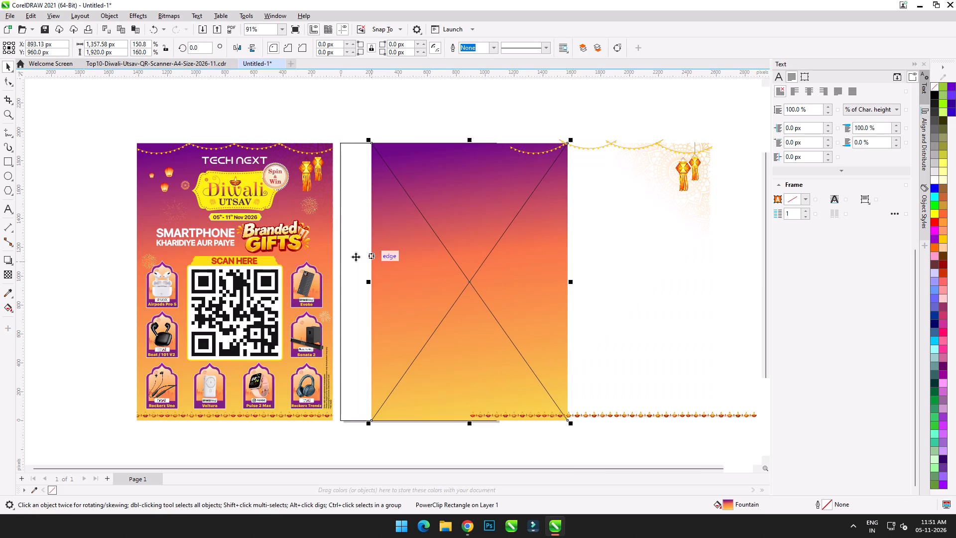
# Delete the black-outlined, page-sized rectangle beneath the gradient frame.
pyautogui.click(348, 251)
pyautogui.press('Delete')
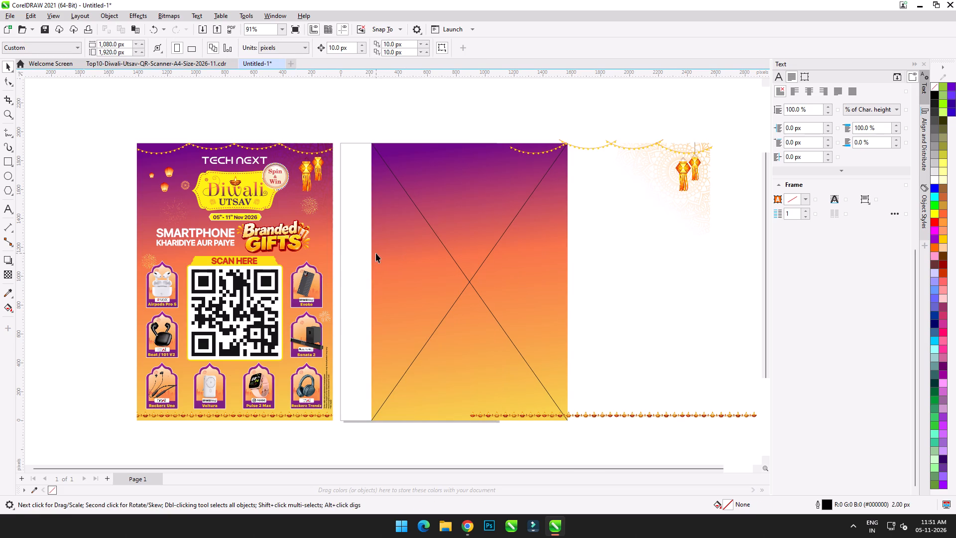
# Fit the gradient frame's side edges to the page so it measures 1080 x 1920 px and covers the page exactly.
pyautogui.click(376, 253)
pyautogui.moveTo(372, 255); pyautogui.dragTo(341, 255)
pyautogui.moveTo(542, 281); pyautogui.dragTo(450, 277)
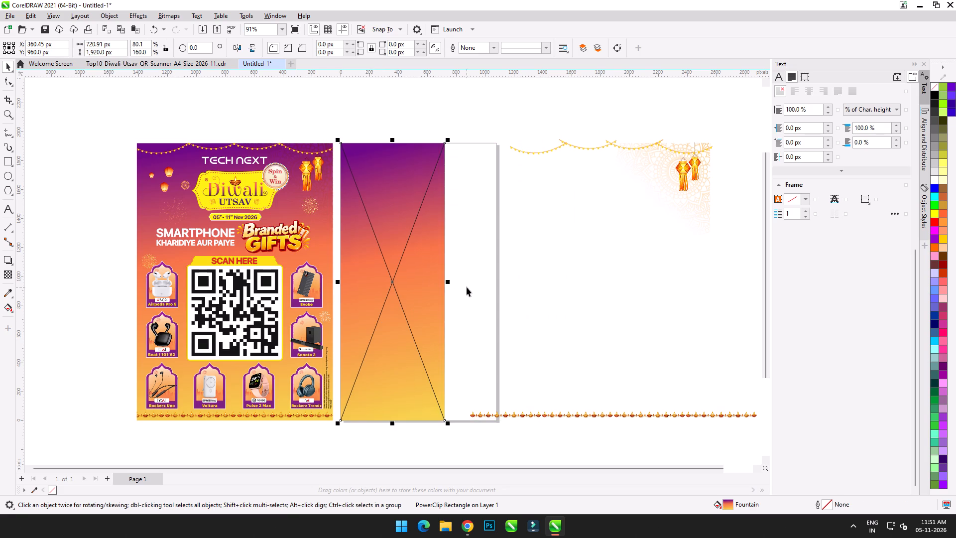
pyautogui.moveTo(447, 282); pyautogui.dragTo(498, 282)
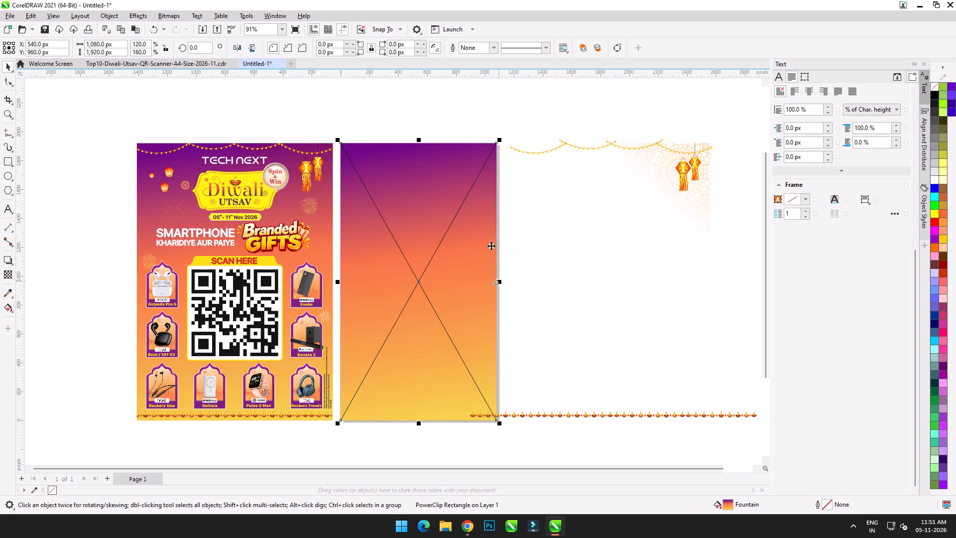
# Group the extracted light garlands, mandala pattern and hanging lanterns, leaving out the diya border.
pyautogui.click(650, 120)
pyautogui.moveTo(736, 117); pyautogui.dragTo(470, 282)
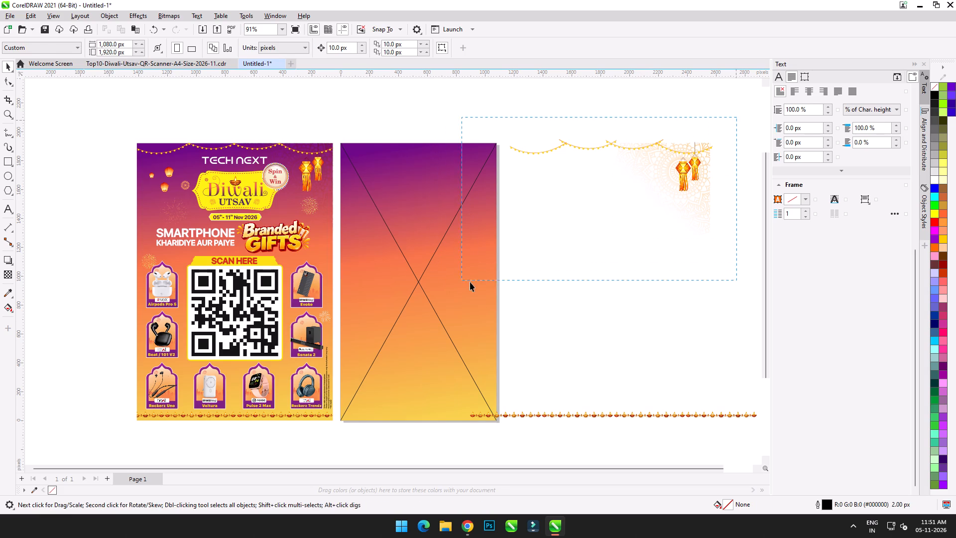
pyautogui.moveTo(470, 282); pyautogui.dragTo(471, 282)
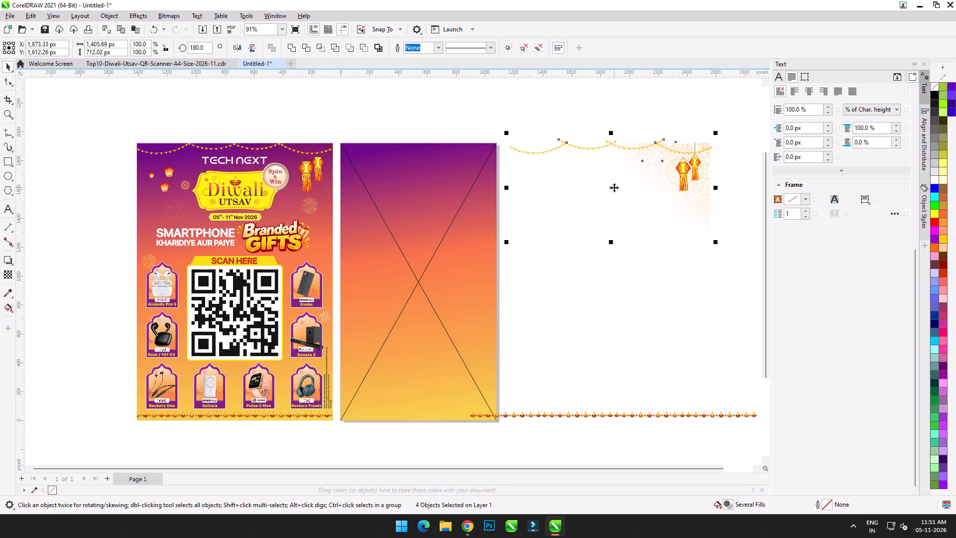
pyautogui.hotkey('ctrl', 'g')
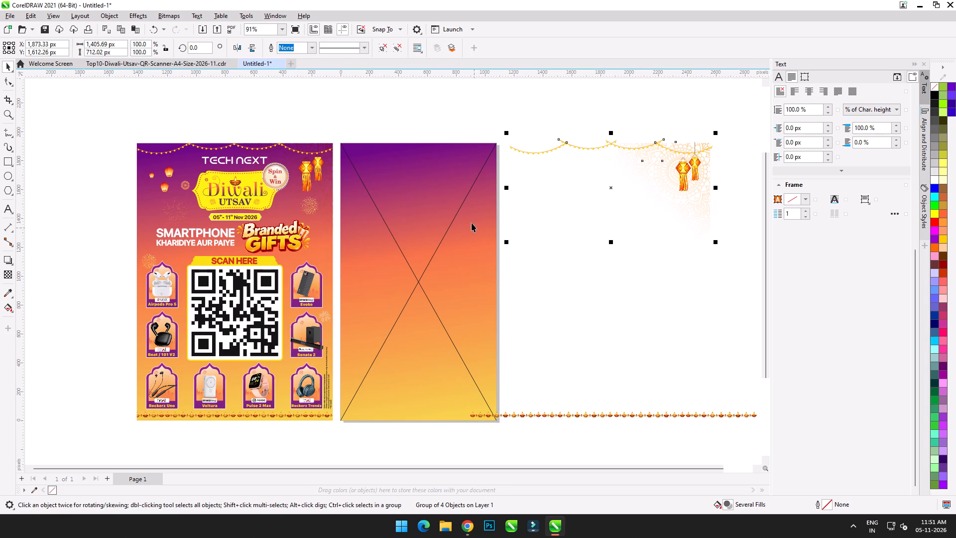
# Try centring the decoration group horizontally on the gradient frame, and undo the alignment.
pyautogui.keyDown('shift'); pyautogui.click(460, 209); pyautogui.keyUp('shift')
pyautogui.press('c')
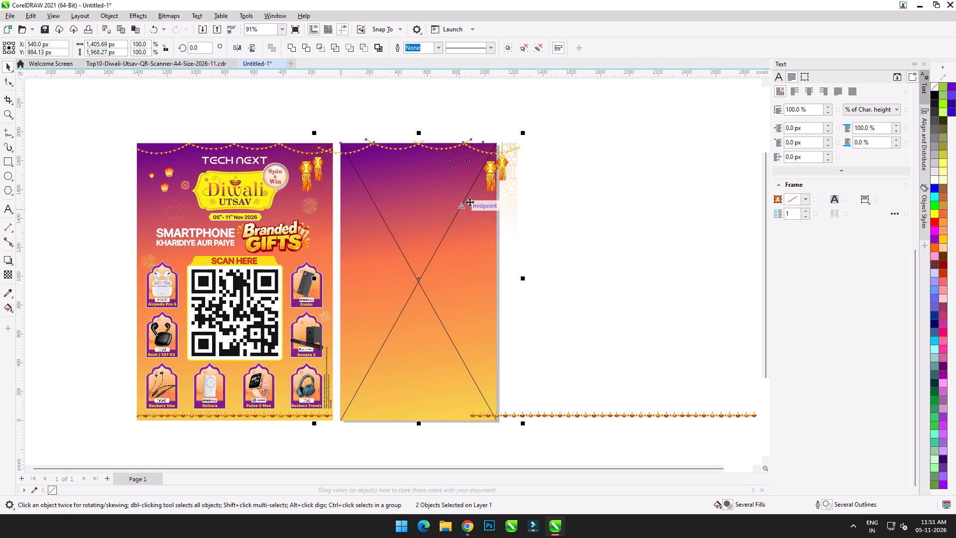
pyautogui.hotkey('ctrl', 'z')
# Place the grouped garlands, mandala and lanterns inside the page's gradient PowerClip frame, with the garland along its top edge.
pyautogui.click(606, 192)
pyautogui.click(651, 160)
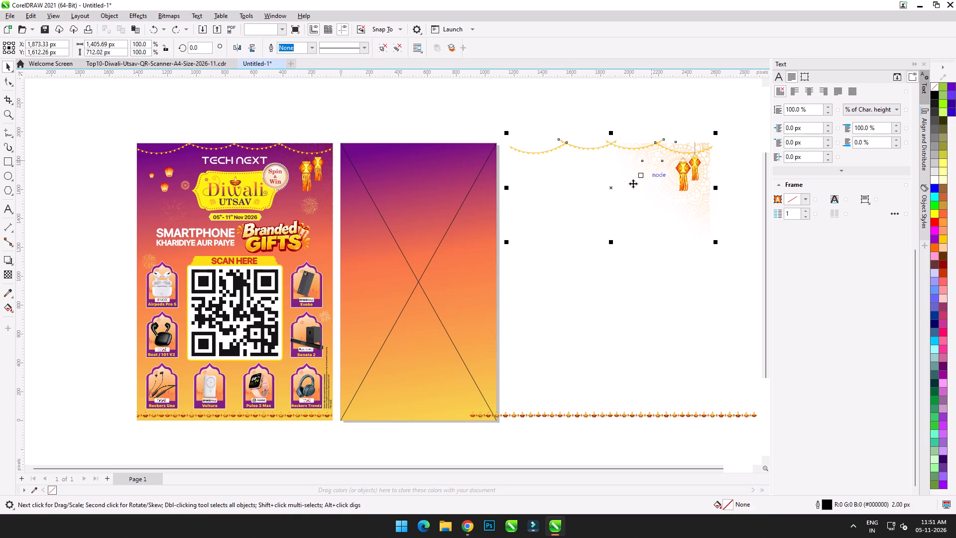
pyautogui.moveTo(610, 189); pyautogui.dragTo(431, 219)
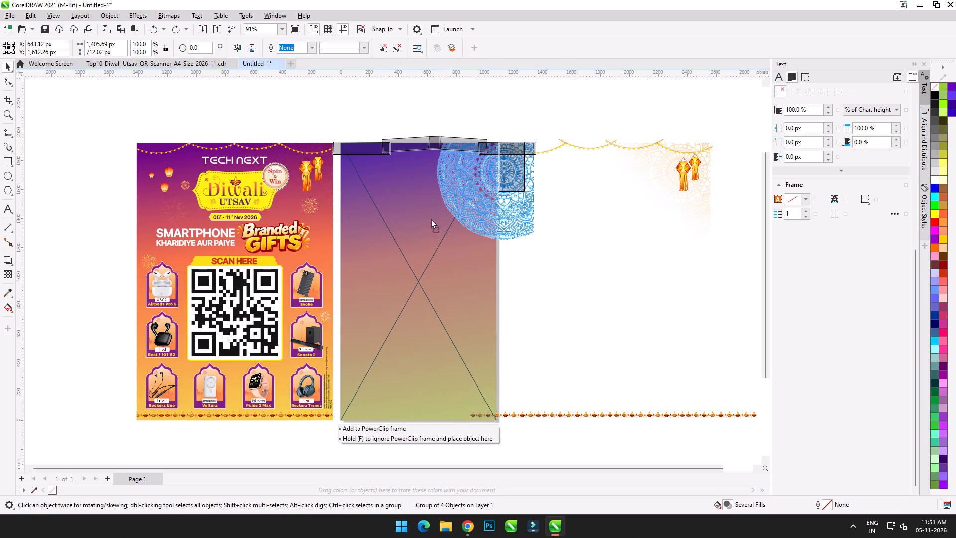
pyautogui.moveTo(431, 219); pyautogui.dragTo(418, 281)
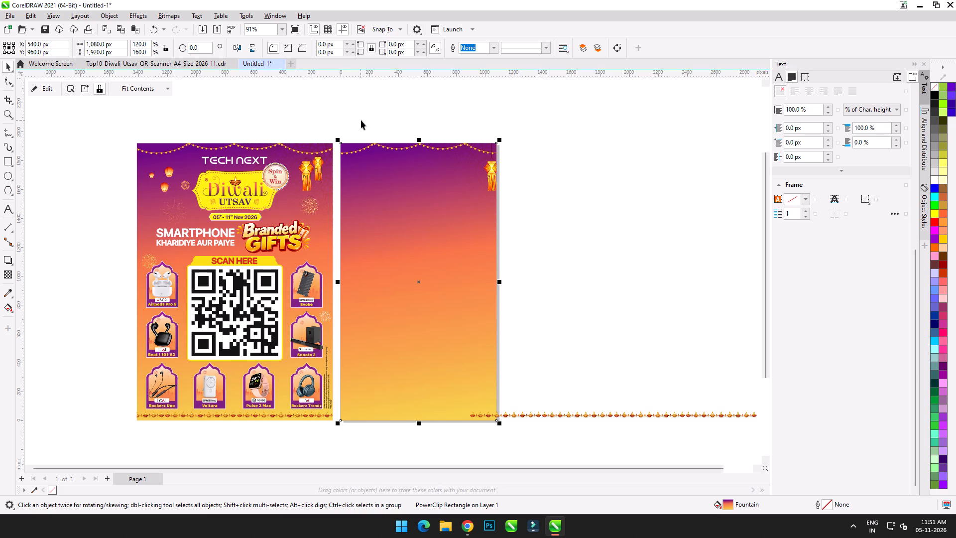
# Inside the PowerClip, ungroup the decorations and shift the lanterns and mandala about 152 px left to meet the frame's right edge.
pyautogui.click(51, 87)
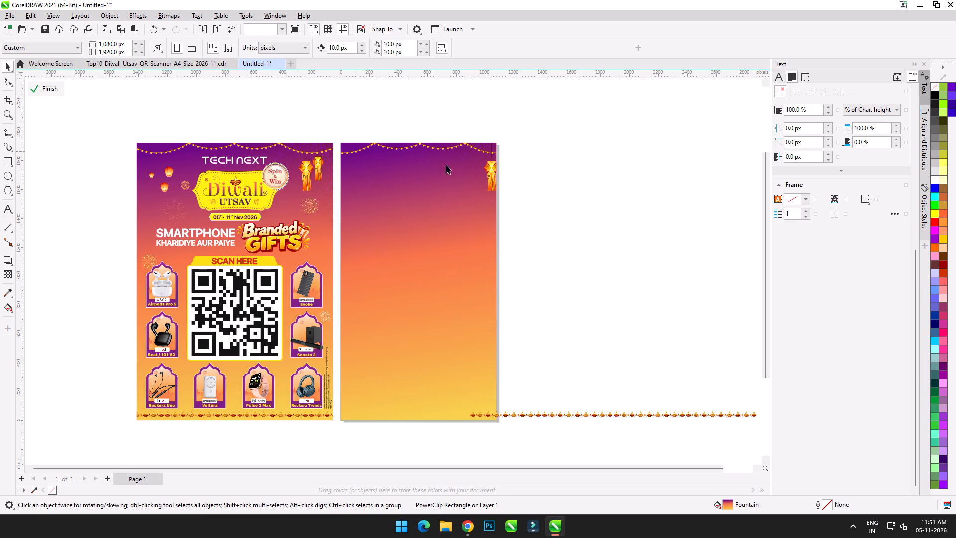
pyautogui.scroll(6, 492, 174)
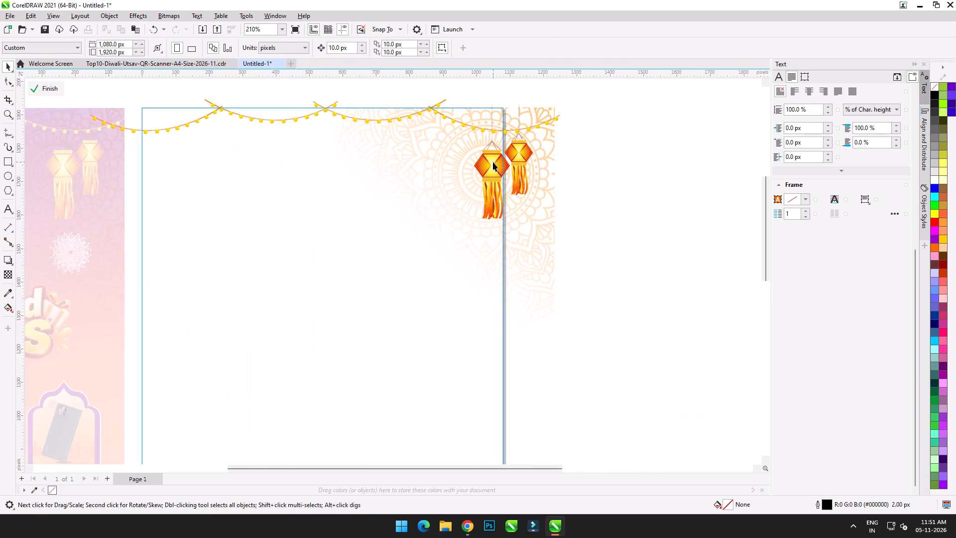
pyautogui.click(493, 162)
pyautogui.click(380, 45)
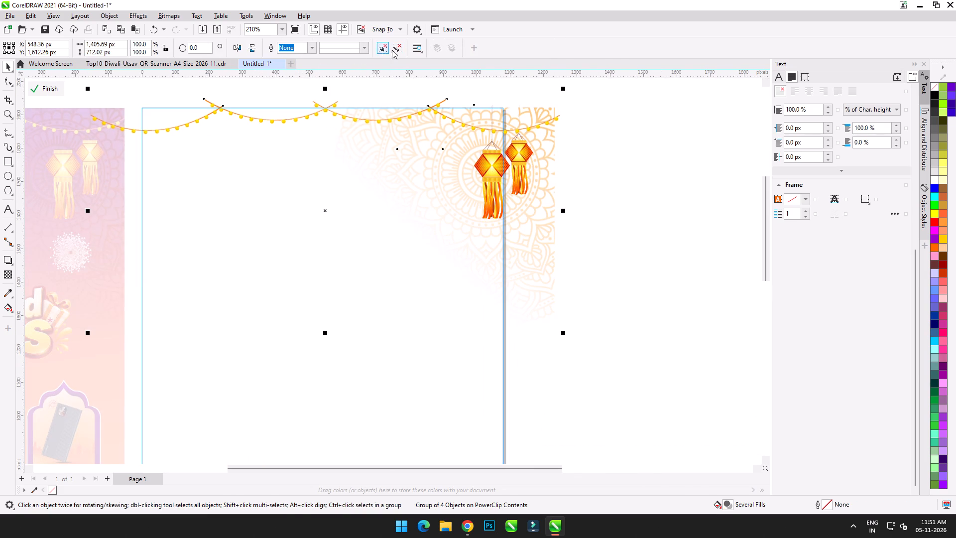
pyautogui.click(629, 136)
pyautogui.click(493, 164)
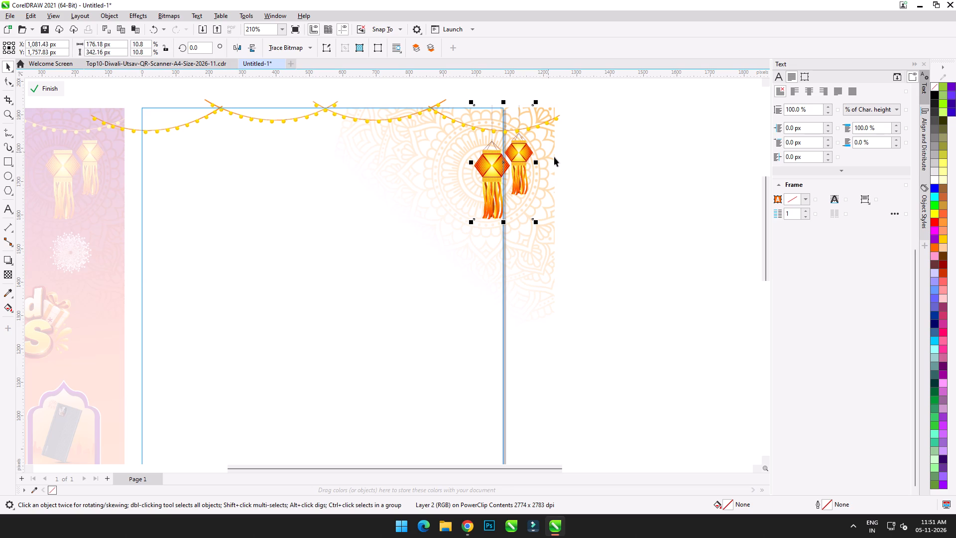
pyautogui.keyDown('shift'); pyautogui.click(550, 155); pyautogui.keyUp('shift')
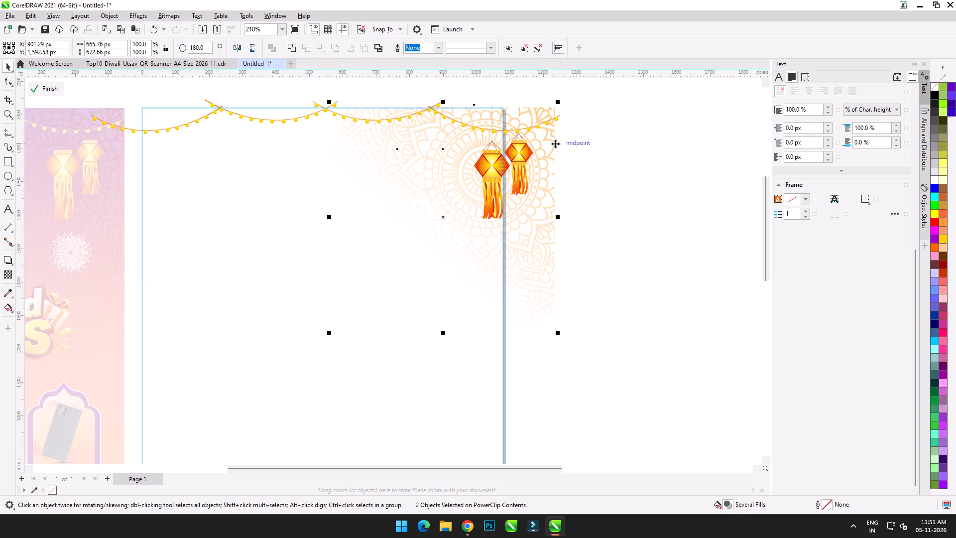
pyautogui.moveTo(555, 143); pyautogui.dragTo(498, 141)
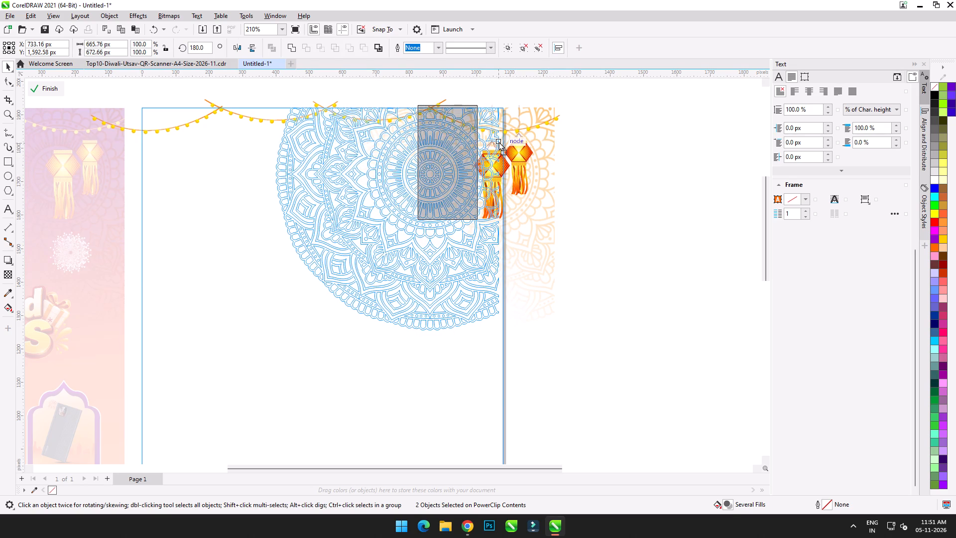
pyautogui.moveTo(498, 141); pyautogui.dragTo(504, 141)
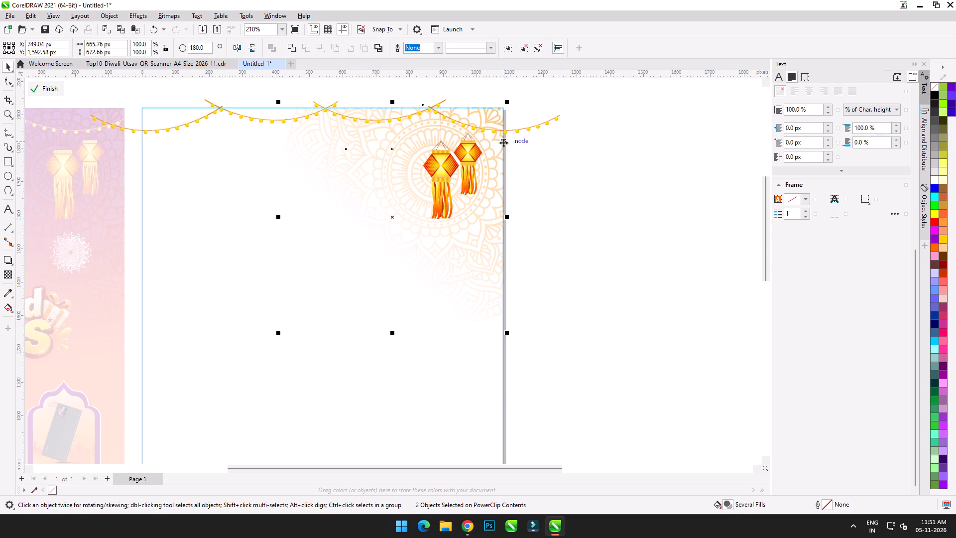
pyautogui.click(51, 85)
pyautogui.click(591, 160)
# Move the diya border clear of the page and PowerClip it inside the page's gradient frame.
pyautogui.scroll(-2, 534, 165)
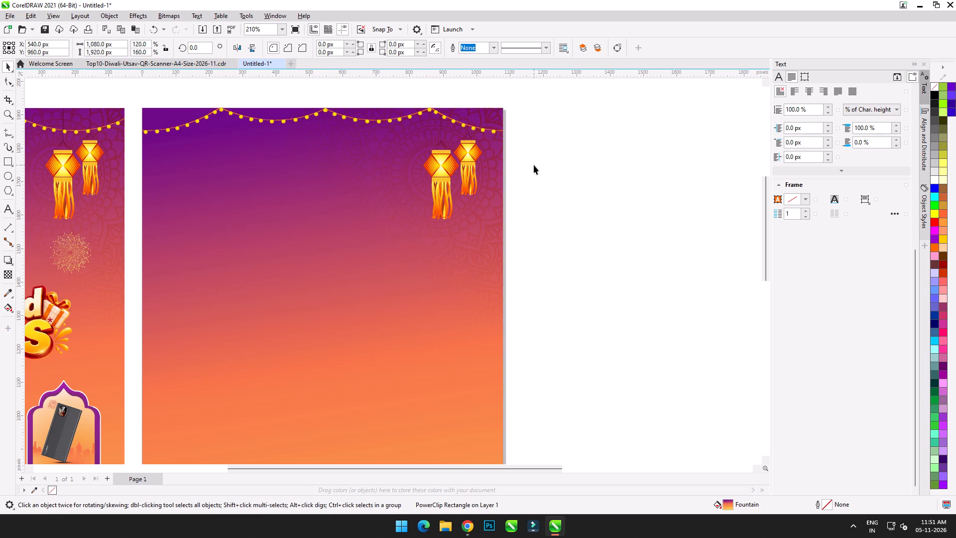
pyautogui.scroll(-8, 534, 165)
pyautogui.moveTo(542, 205); pyautogui.dragTo(524, 154, button='middle')
pyautogui.click(575, 331)
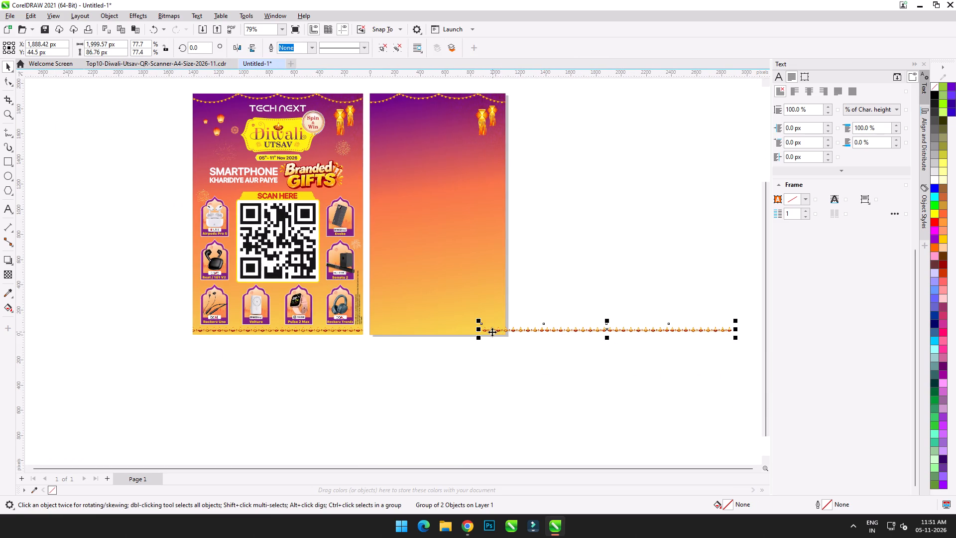
pyautogui.moveTo(492, 332); pyautogui.dragTo(541, 331)
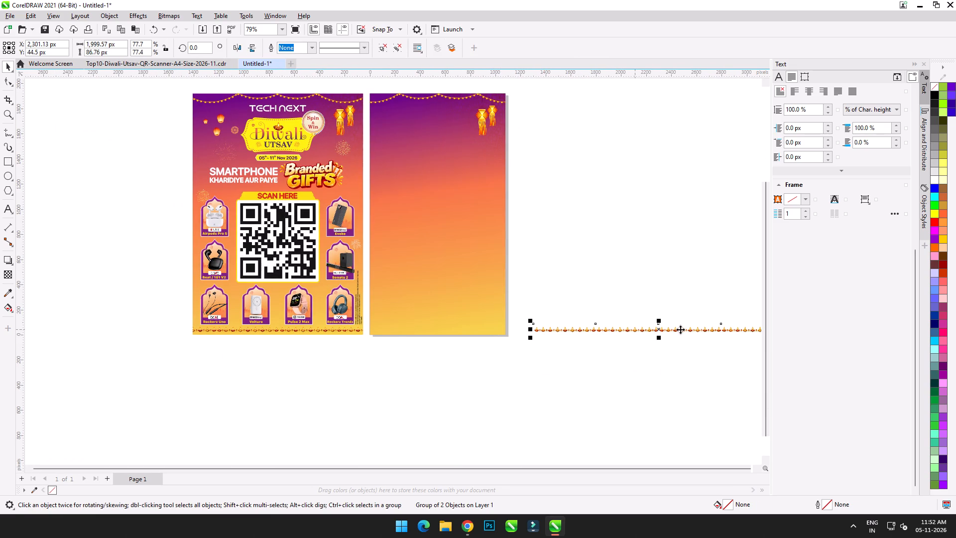
pyautogui.rightClick(659, 329)
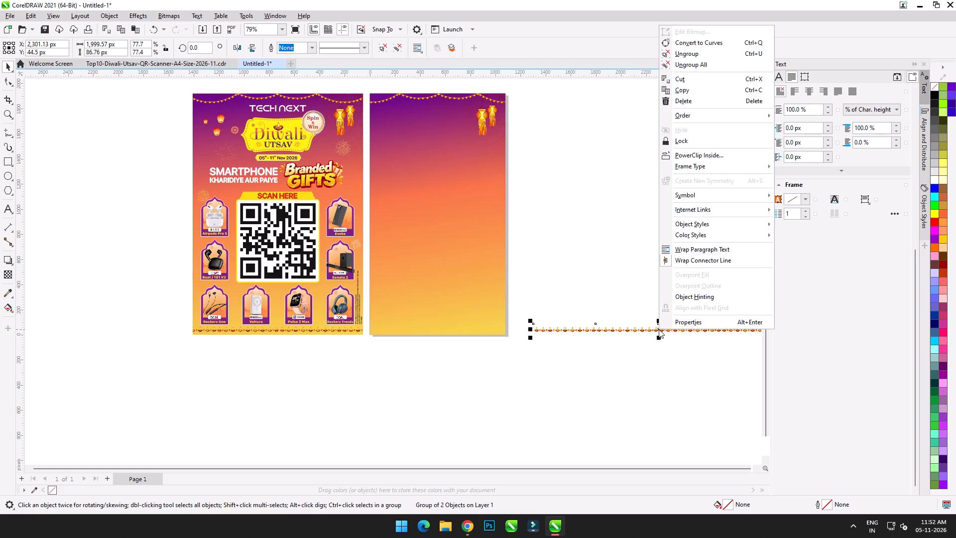
pyautogui.click(692, 154)
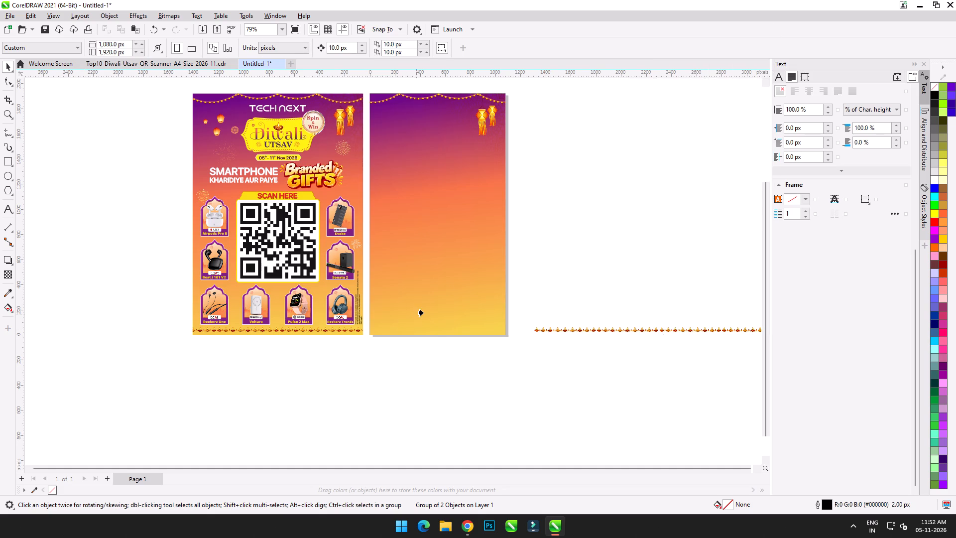
pyautogui.click(435, 310)
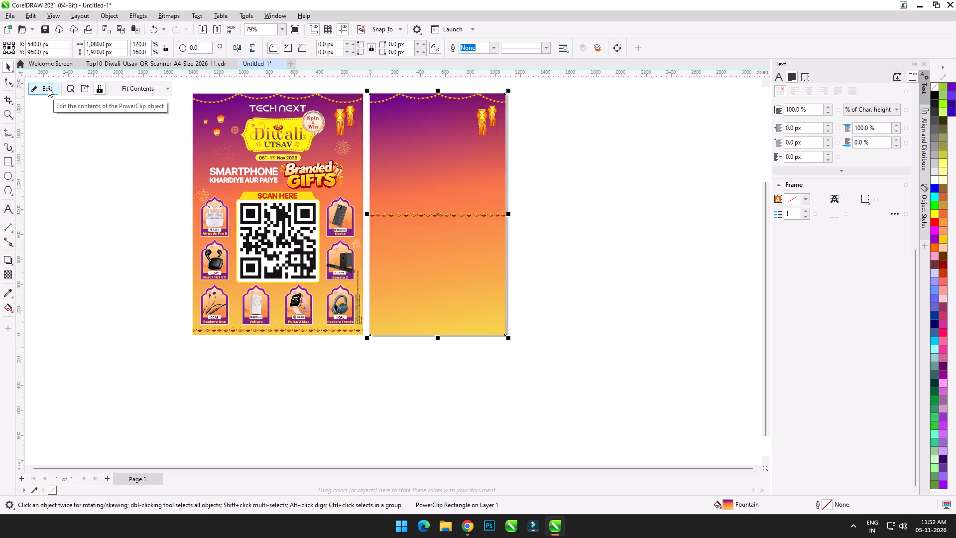
# Switch to File Explorer.
pyautogui.click(450, 525)
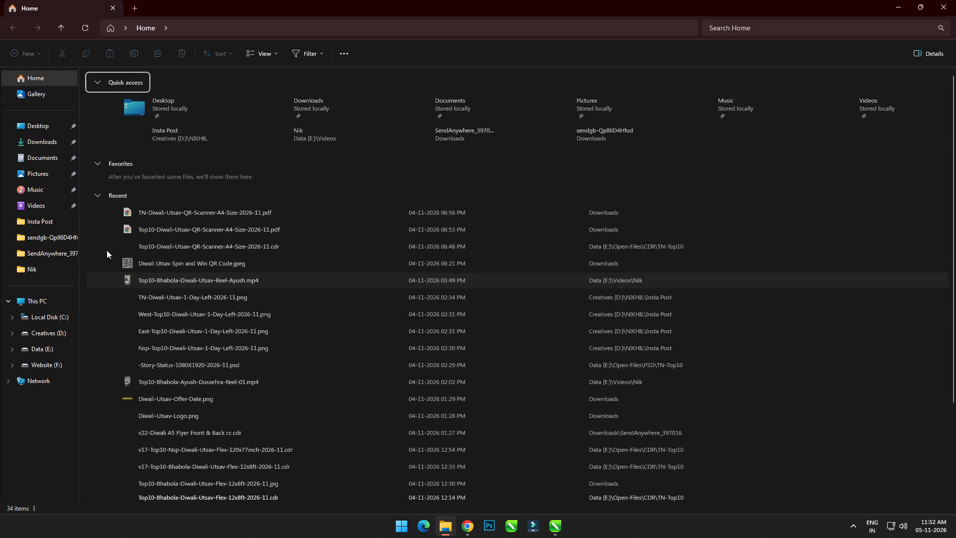
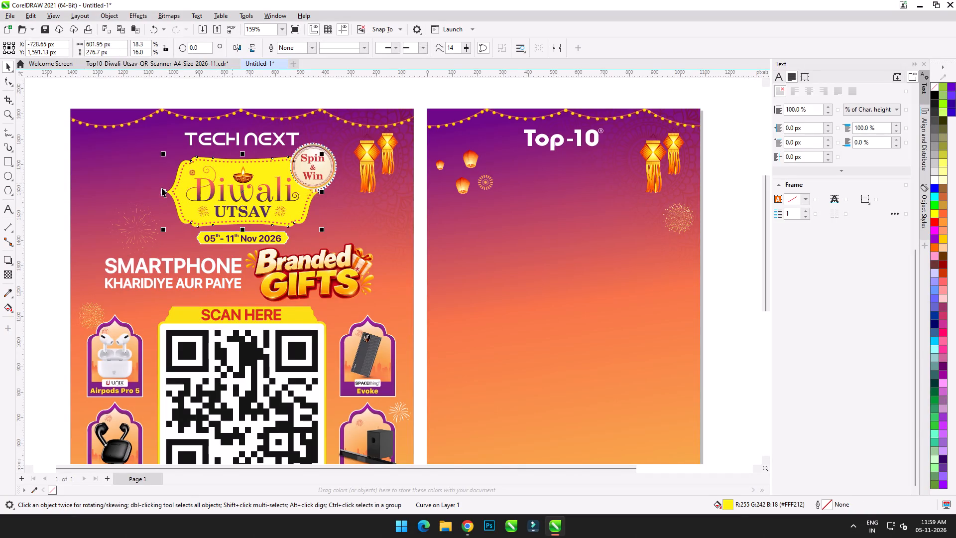
# Group the Diwali Utsav badge, Spin & Win seal and date strip, and move the group onto the page below the Top-10 logo.
pyautogui.moveTo(250, 178); pyautogui.dragTo(202, 172)
pyautogui.hotkey('ctrl', 'z')
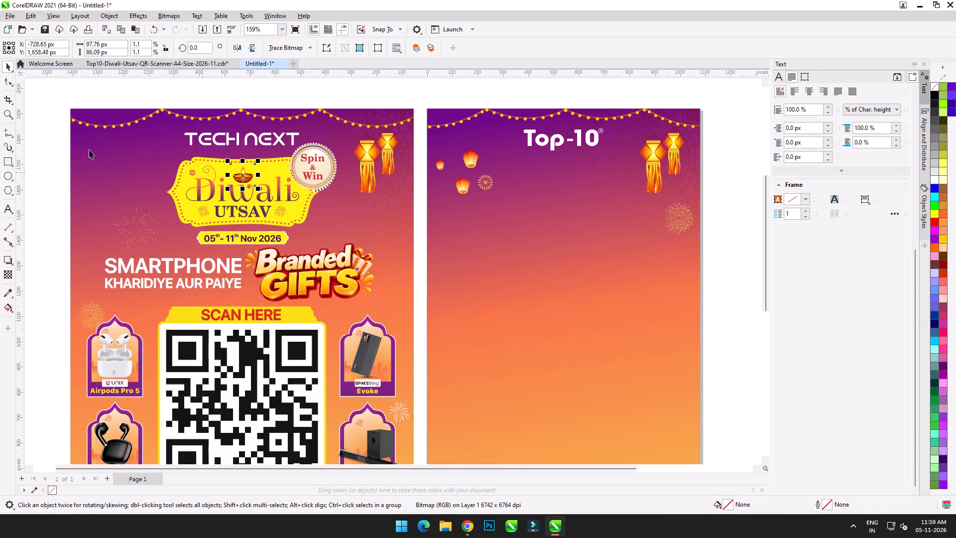
pyautogui.click(58, 138)
pyautogui.moveTo(56, 139); pyautogui.dragTo(354, 240)
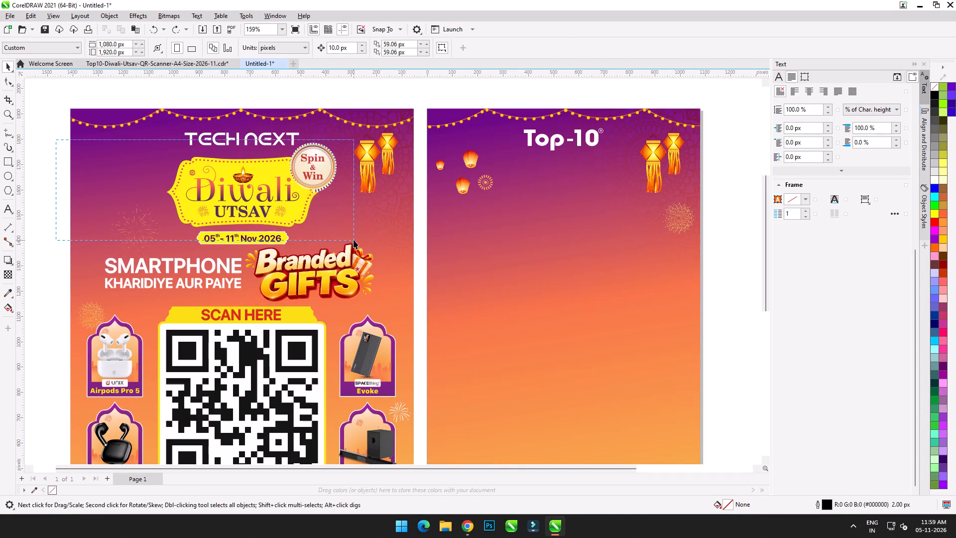
pyautogui.moveTo(354, 240); pyautogui.dragTo(349, 247)
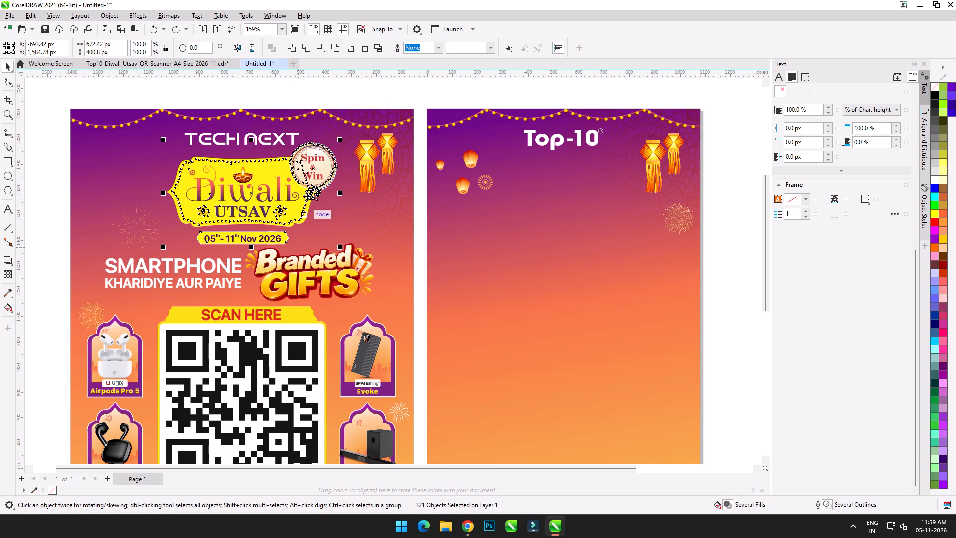
pyautogui.moveTo(309, 178); pyautogui.dragTo(204, 179)
pyautogui.hotkey('ctrl', 'z')
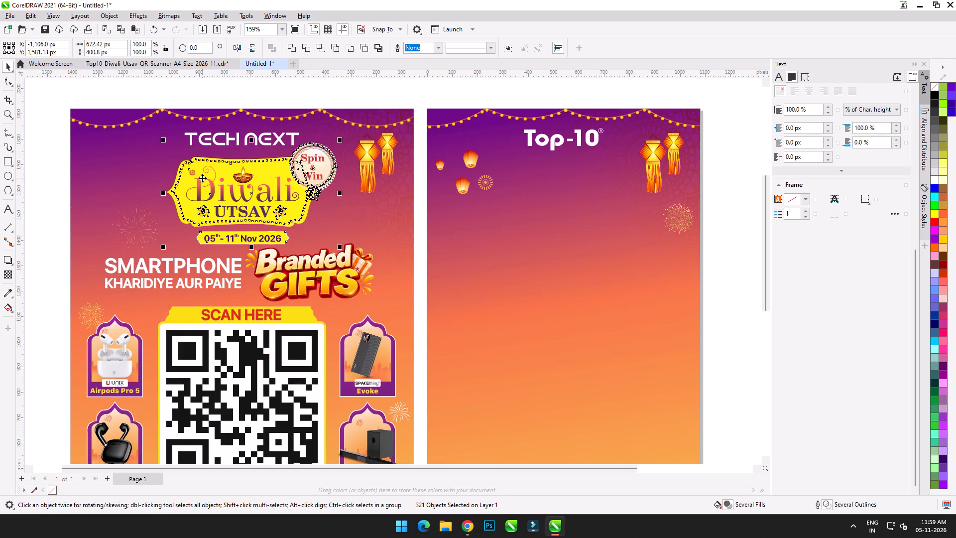
pyautogui.hotkey('ctrl', 'g')
pyautogui.moveTo(251, 193); pyautogui.dragTo(557, 210)
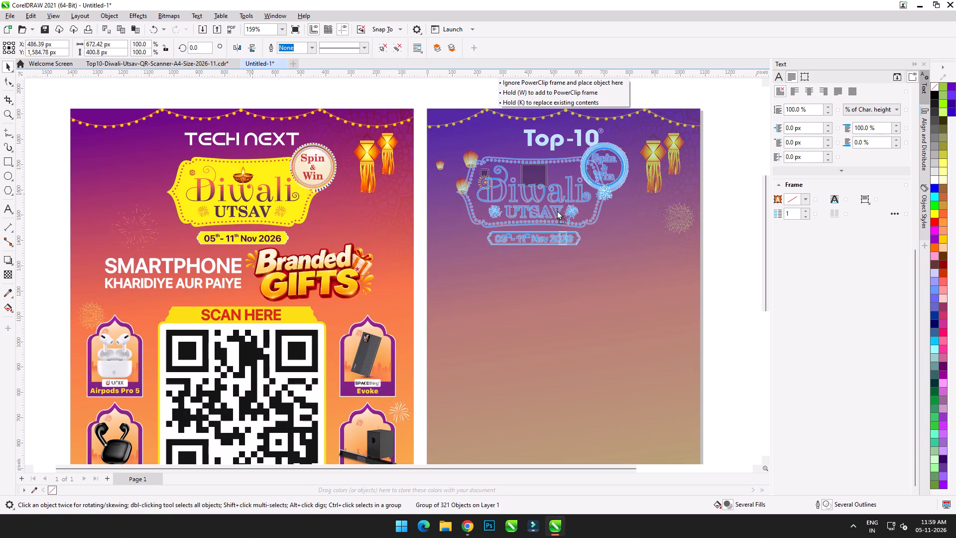
pyautogui.moveTo(557, 210); pyautogui.dragTo(557, 213)
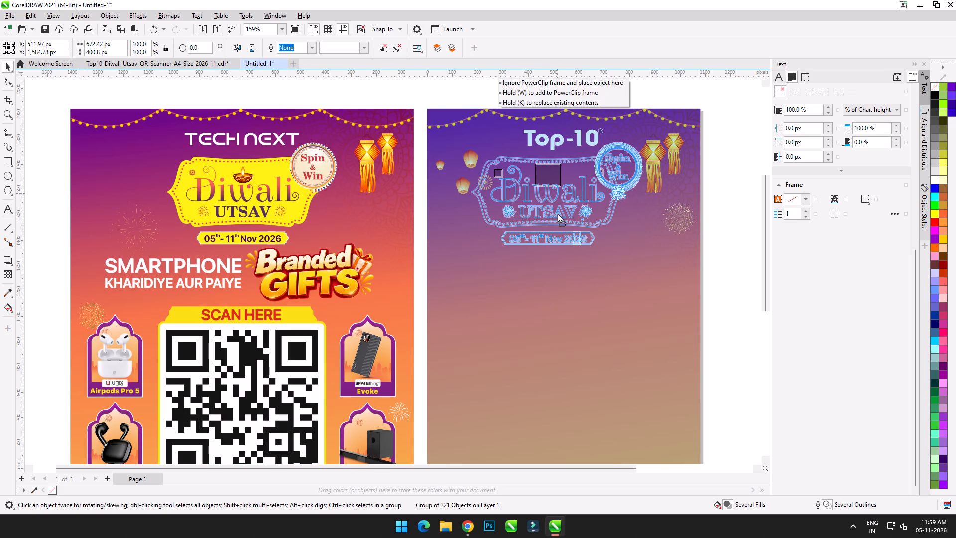
pyautogui.moveTo(557, 213); pyautogui.dragTo(550, 214)
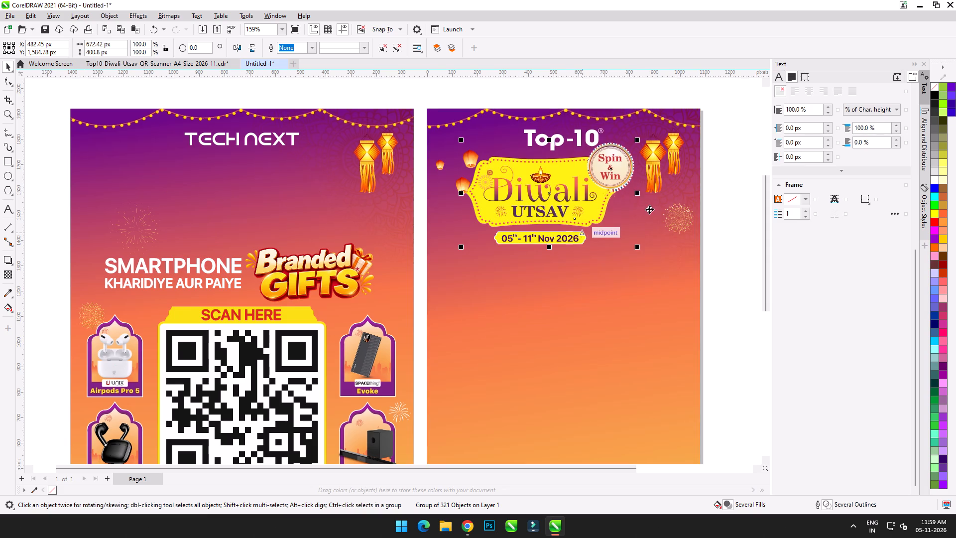
# Inside the page's gradient PowerClip, shift the hanging lanterns about 49 px right, clear of the Spin & Win seal.
pyautogui.moveTo(649, 209); pyautogui.dragTo(507, 224, button='middle')
pyautogui.scroll(1, 508, 224)
pyautogui.scroll(3, 528, 173)
pyautogui.click(533, 158)
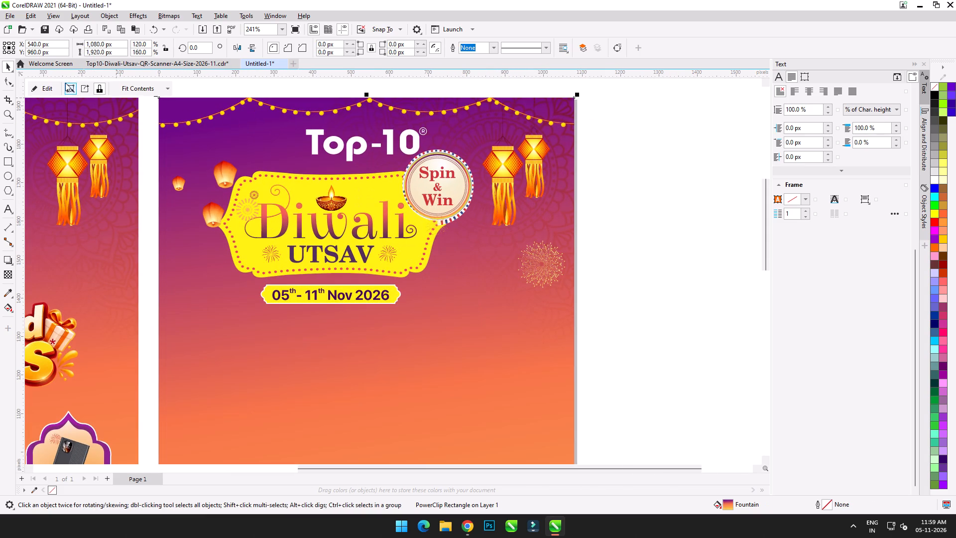
pyautogui.click(50, 85)
pyautogui.click(533, 156)
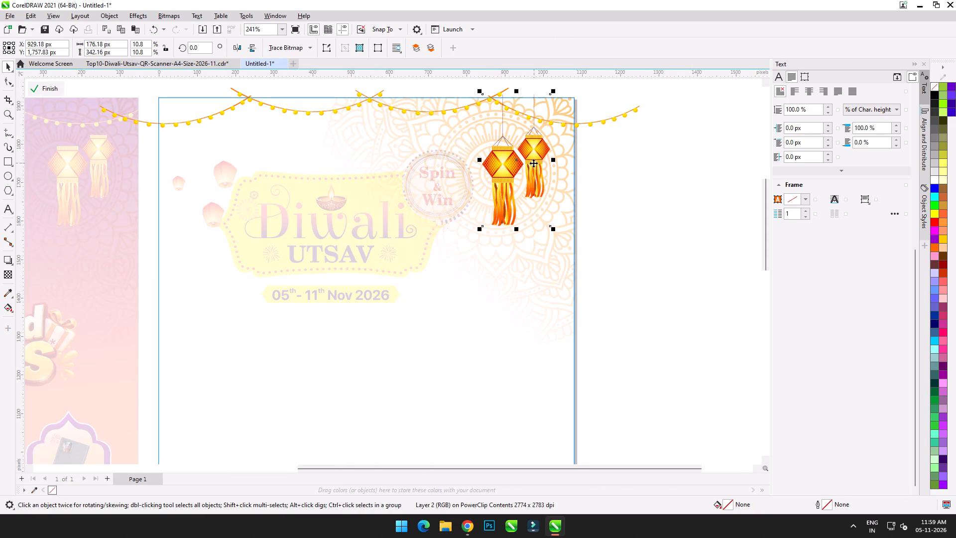
pyautogui.moveTo(533, 163); pyautogui.dragTo(553, 163)
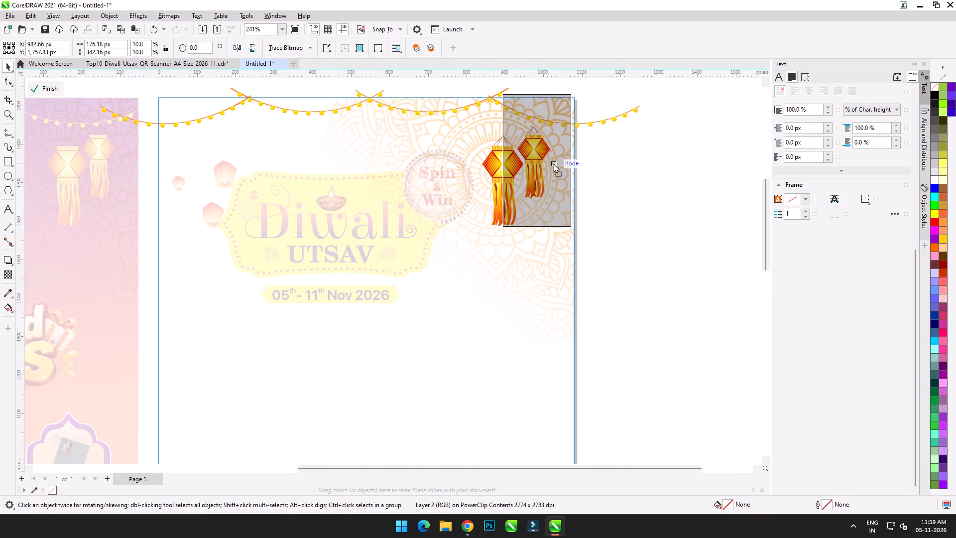
pyautogui.moveTo(553, 163); pyautogui.dragTo(552, 163)
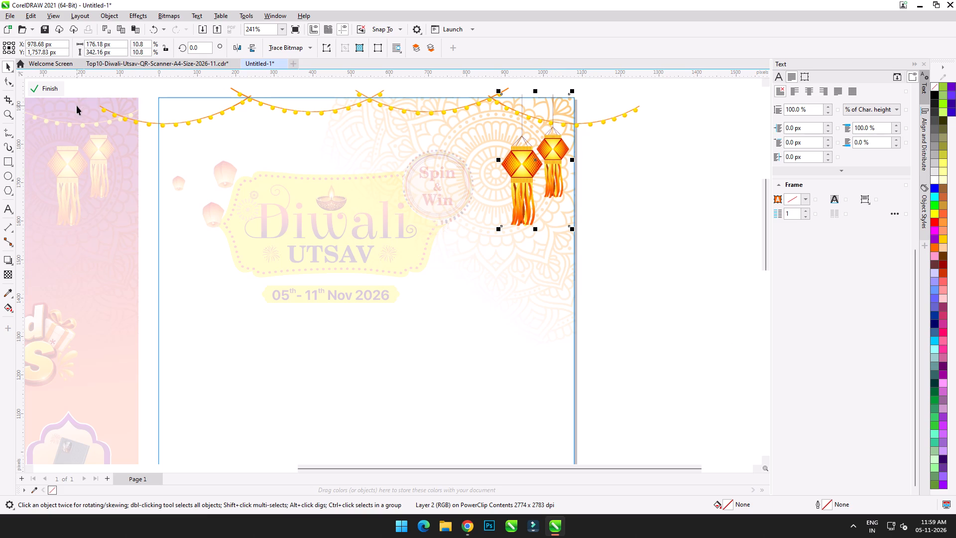
pyautogui.click(49, 88)
# Centre the grouped Diwali Utsav artwork horizontally on the page's gradient frame.
pyautogui.click(417, 186)
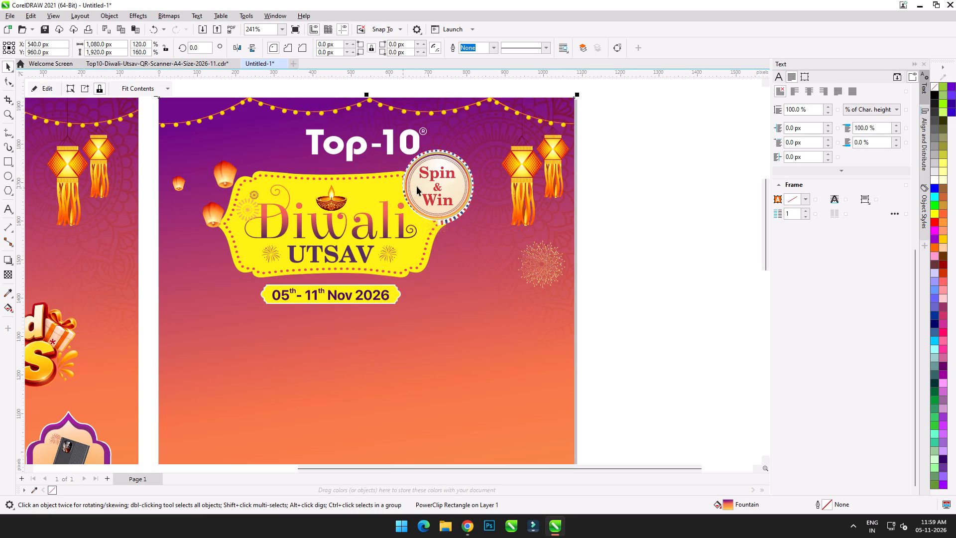
pyautogui.keyDown('shift'); pyautogui.click(425, 369); pyautogui.keyUp('shift')
pyautogui.press('c')
pyautogui.click(676, 268)
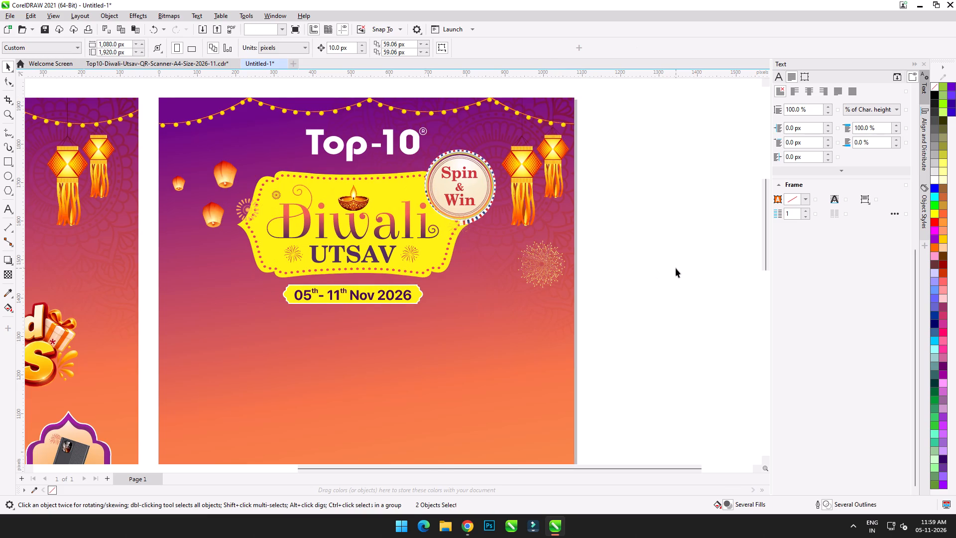
# Move the small firework out from behind the Diwali badge to just below the sky lanterns.
pyautogui.press('F4')
pyautogui.scroll(3, 454, 134)
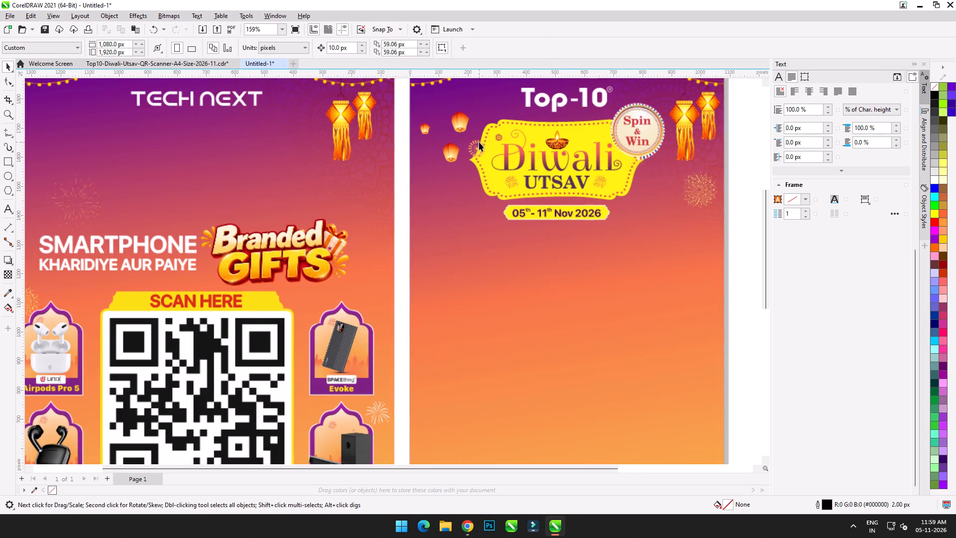
pyautogui.click(473, 144)
pyautogui.moveTo(476, 148); pyautogui.dragTo(460, 182)
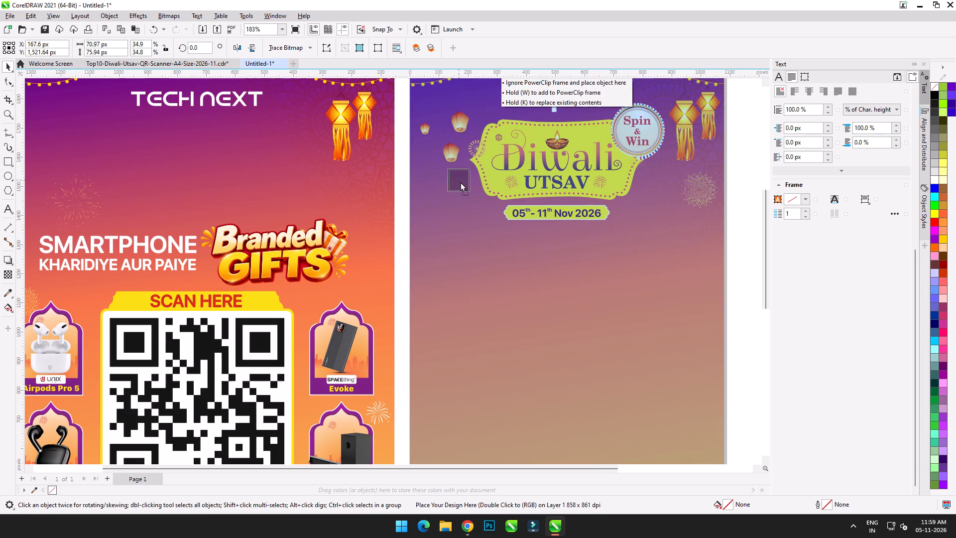
pyautogui.moveTo(460, 182); pyautogui.dragTo(462, 184)
pyautogui.click(403, 185)
# Move the large faint firework from the A4 poster onto the page, left of the date strip.
pyautogui.scroll(-2, 502, 241)
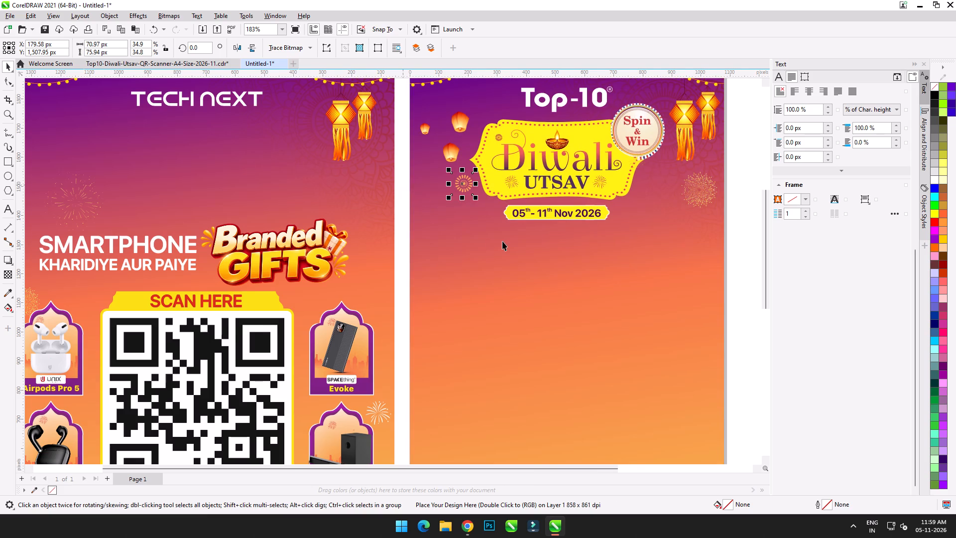
pyautogui.scroll(-2, 502, 241)
pyautogui.moveTo(622, 268); pyautogui.dragTo(609, 248, button='middle')
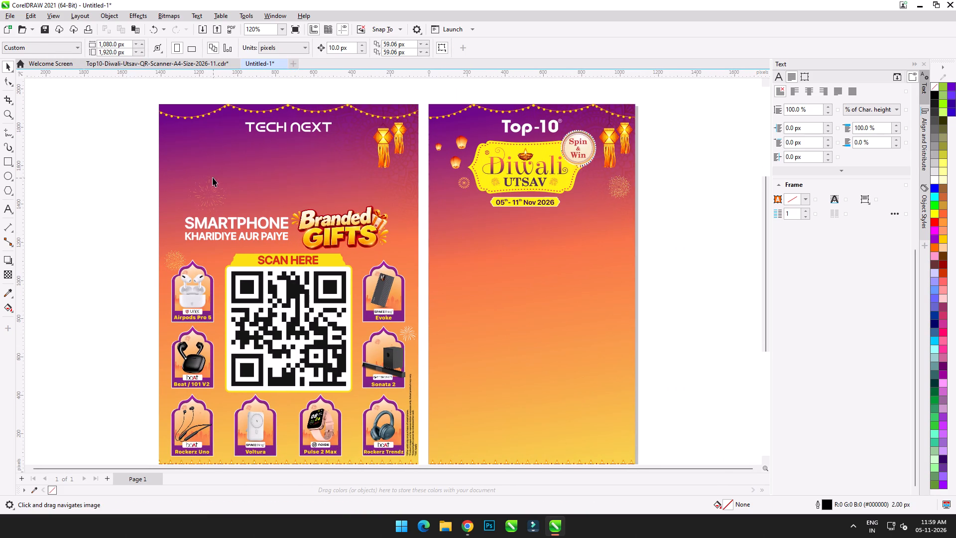
pyautogui.click(212, 185)
pyautogui.moveTo(207, 196); pyautogui.dragTo(443, 224)
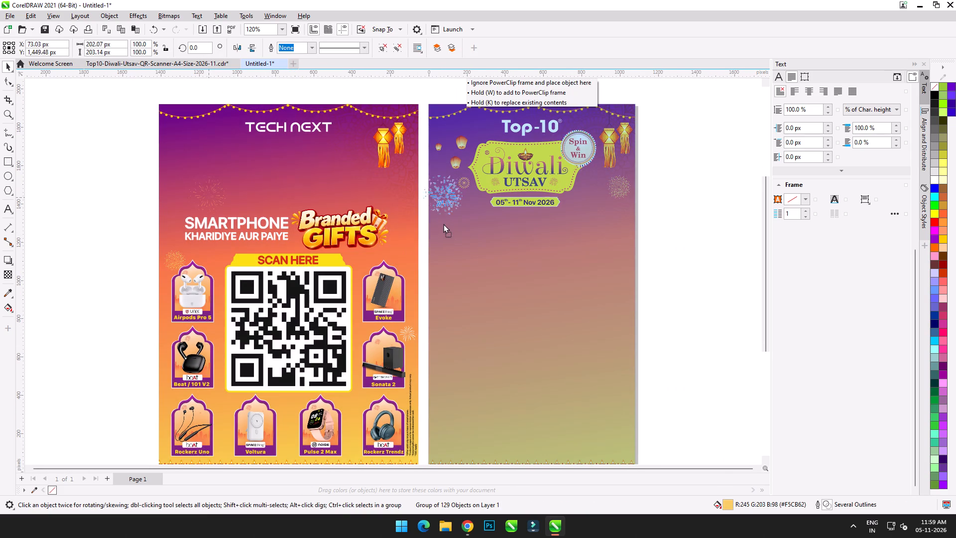
pyautogui.moveTo(443, 224); pyautogui.dragTo(457, 218)
pyautogui.click(116, 202)
# Group all the pieces of the Airpods Pro 5 gift card in its original place on the A4 poster.
pyautogui.moveTo(310, 256); pyautogui.dragTo(262, 241, button='middle')
pyautogui.click(236, 212)
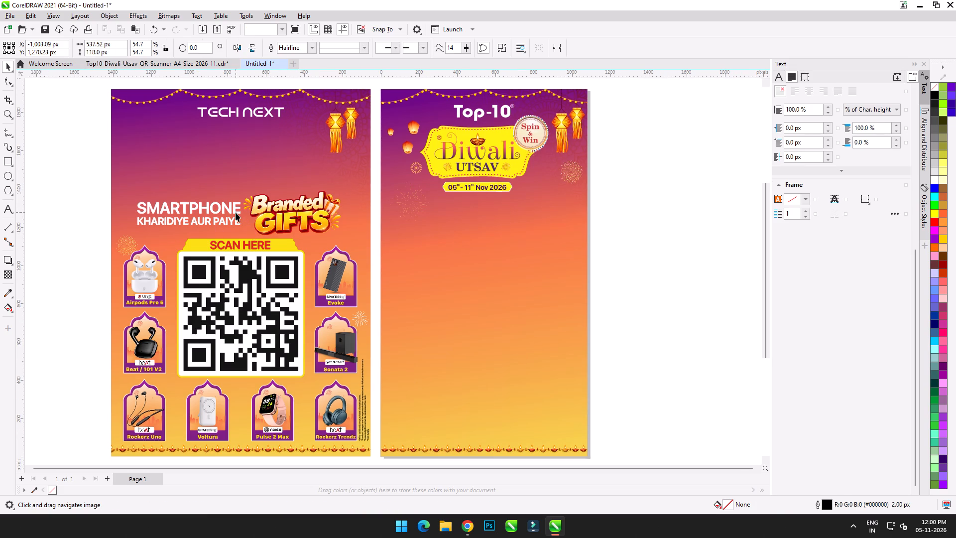
pyautogui.moveTo(301, 268); pyautogui.dragTo(302, 243, button='middle')
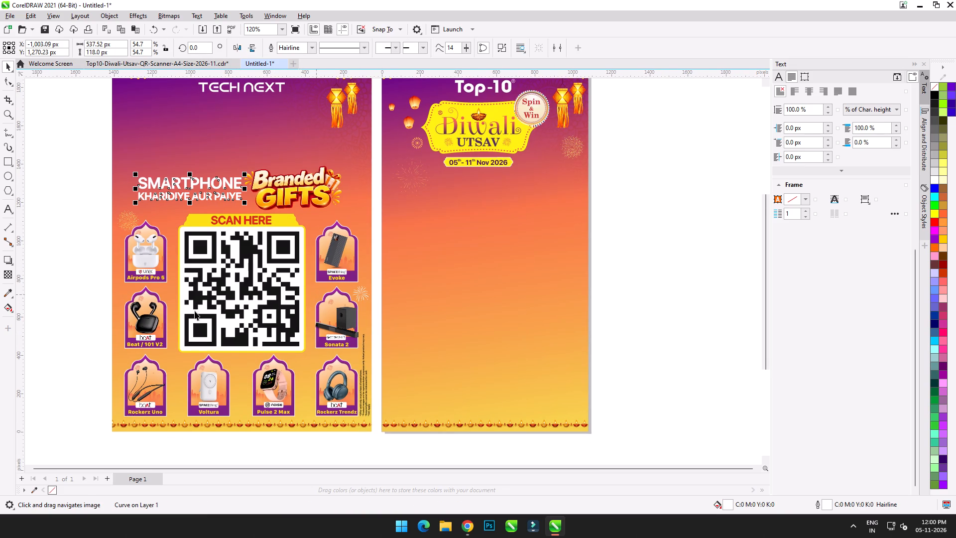
pyautogui.click(93, 265)
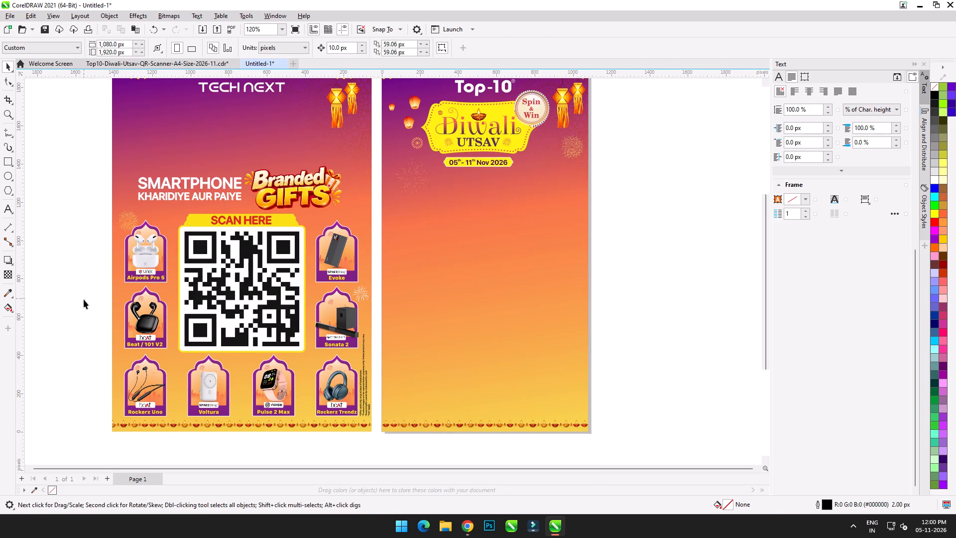
pyautogui.moveTo(97, 287); pyautogui.dragTo(173, 211)
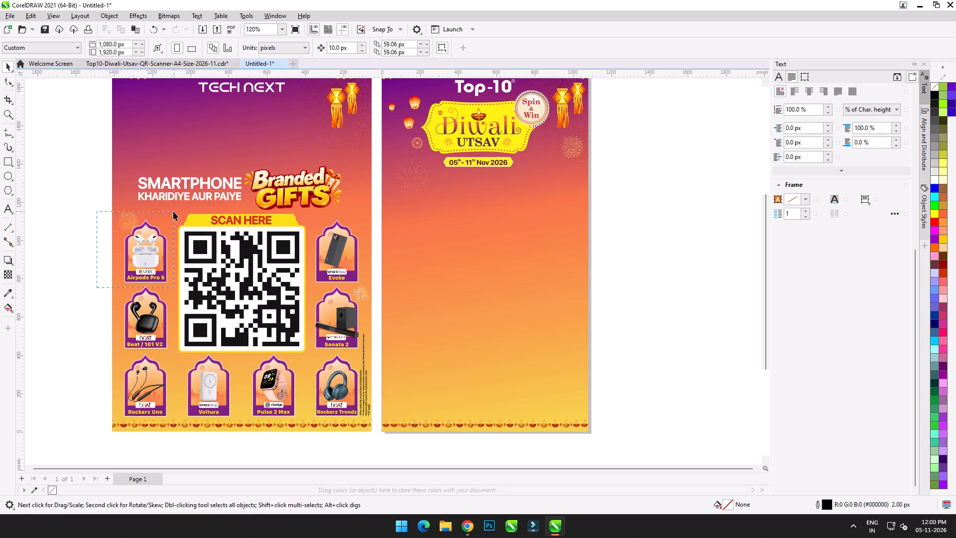
pyautogui.moveTo(173, 211); pyautogui.dragTo(174, 216)
pyautogui.scroll(7, 129, 238)
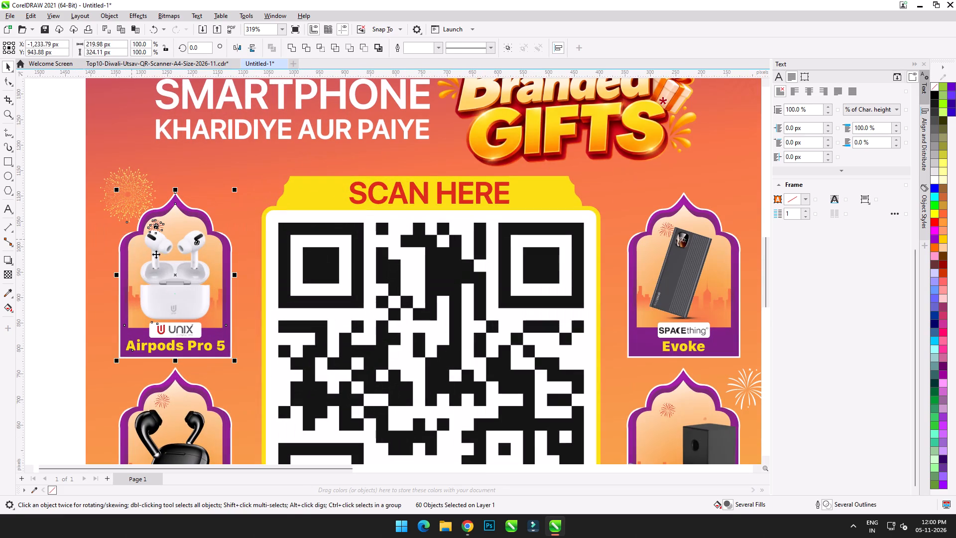
pyautogui.moveTo(180, 264); pyautogui.dragTo(235, 224)
pyautogui.hotkey('ctrl', 'z')
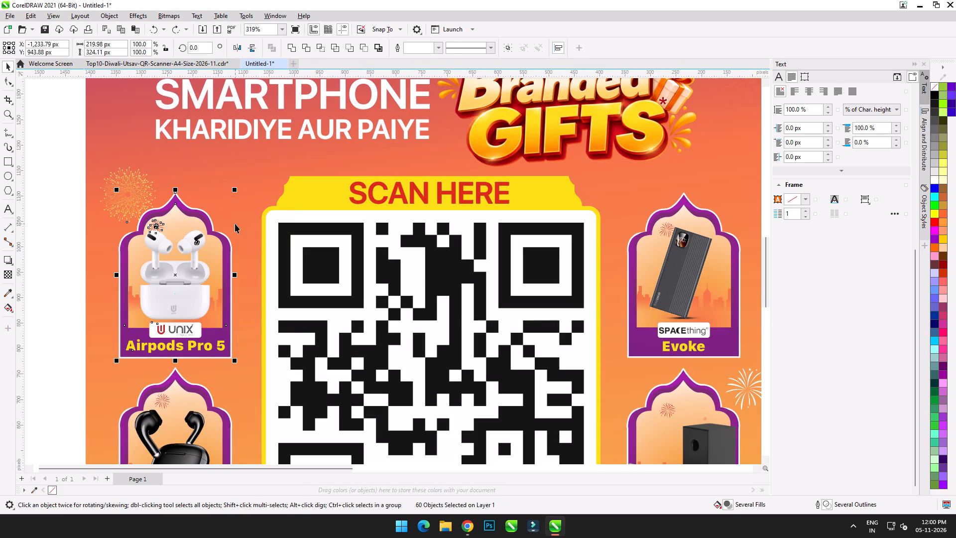
pyautogui.hotkey('ctrl', 'g')
# Group all the pieces of the Beat / 101 V2 gift card.
pyautogui.scroll(-4, 217, 330)
pyautogui.moveTo(220, 351); pyautogui.dragTo(220, 239, button='middle')
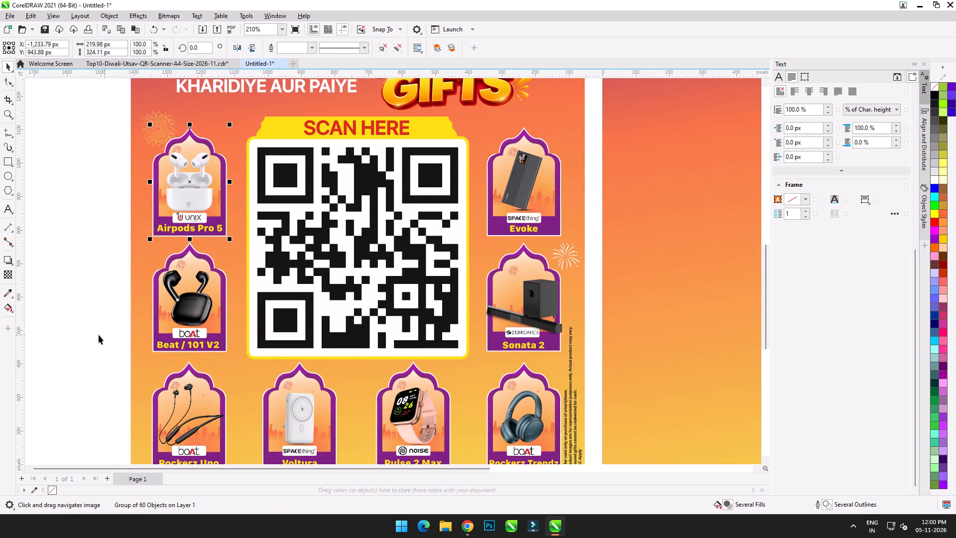
pyautogui.click(99, 335)
pyautogui.moveTo(101, 355); pyautogui.dragTo(232, 240)
pyautogui.hotkey('ctrl', 'g')
# Group all the pieces of the Rockerz Uno gift card.
pyautogui.moveTo(223, 353); pyautogui.dragTo(224, 261, button='middle')
pyautogui.click(40, 297)
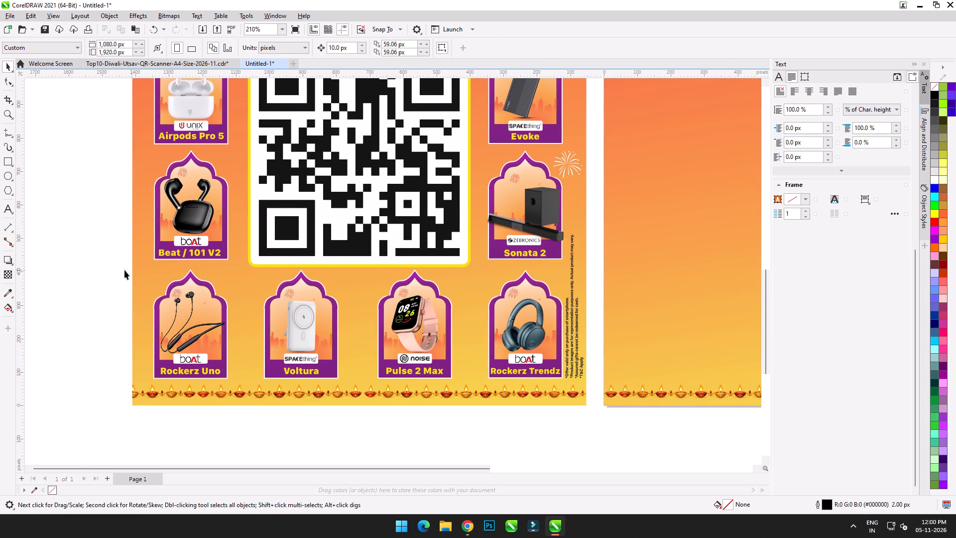
pyautogui.moveTo(113, 266); pyautogui.dragTo(250, 385)
pyautogui.hotkey('ctrl', 'g')
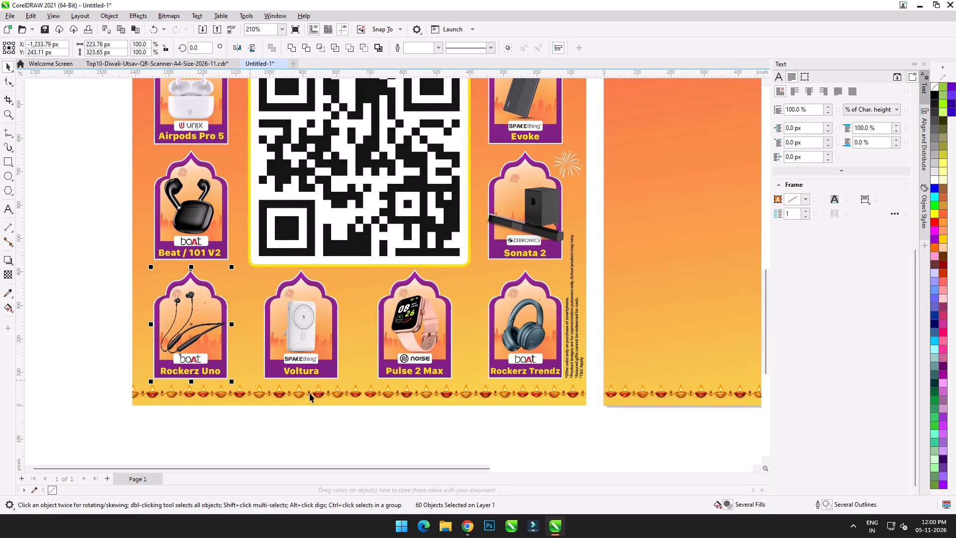
# Group all the pieces of the Voltura gift card.
pyautogui.moveTo(309, 387); pyautogui.dragTo(297, 345, button='middle')
pyautogui.click(238, 414)
pyautogui.moveTo(241, 420); pyautogui.dragTo(352, 220)
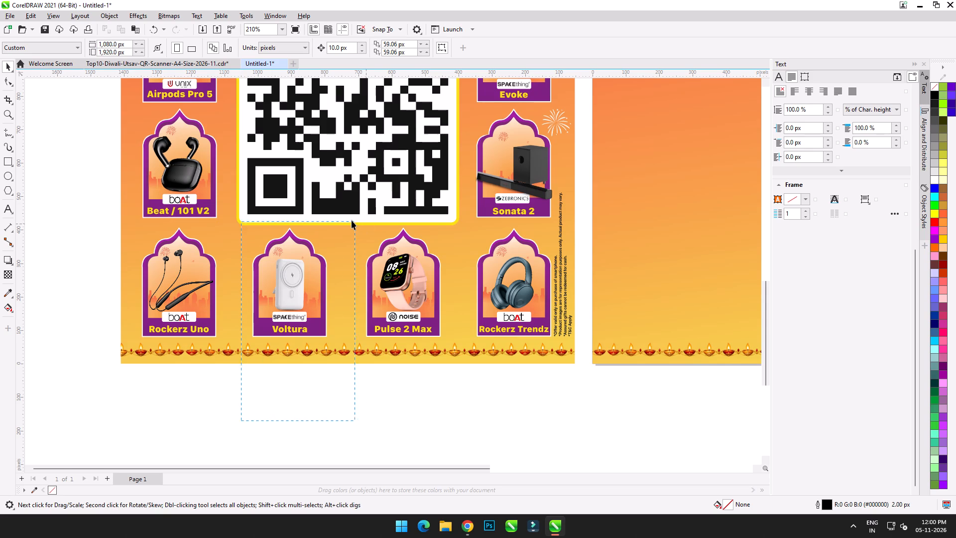
pyautogui.moveTo(352, 220); pyautogui.dragTo(352, 227)
pyautogui.hotkey('ctrl', 'g')
# Group all the pieces of the Pulse 2 Max gift card.
pyautogui.moveTo(450, 317); pyautogui.dragTo(426, 318, button='middle')
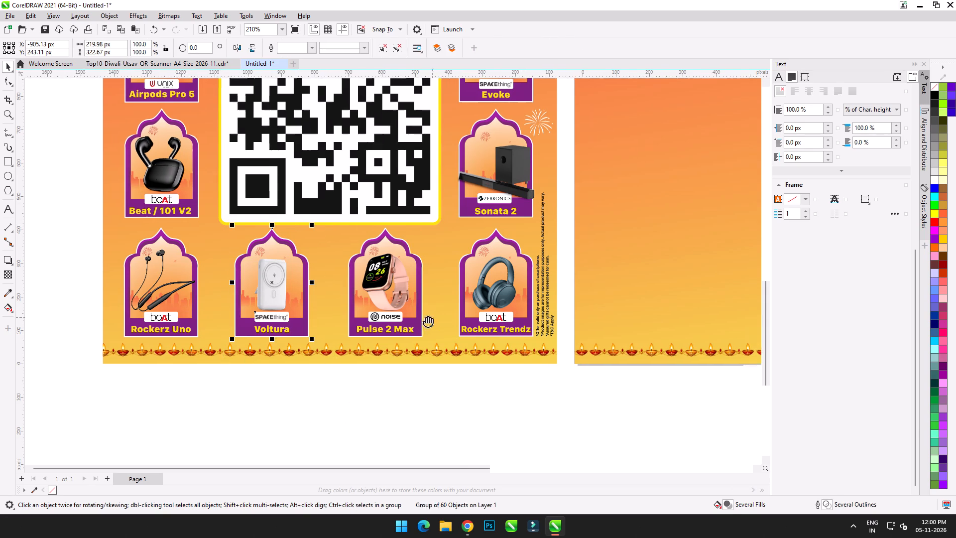
pyautogui.moveTo(426, 318); pyautogui.dragTo(424, 318, button='middle')
pyautogui.click(322, 383)
pyautogui.moveTo(321, 408); pyautogui.dragTo(444, 226)
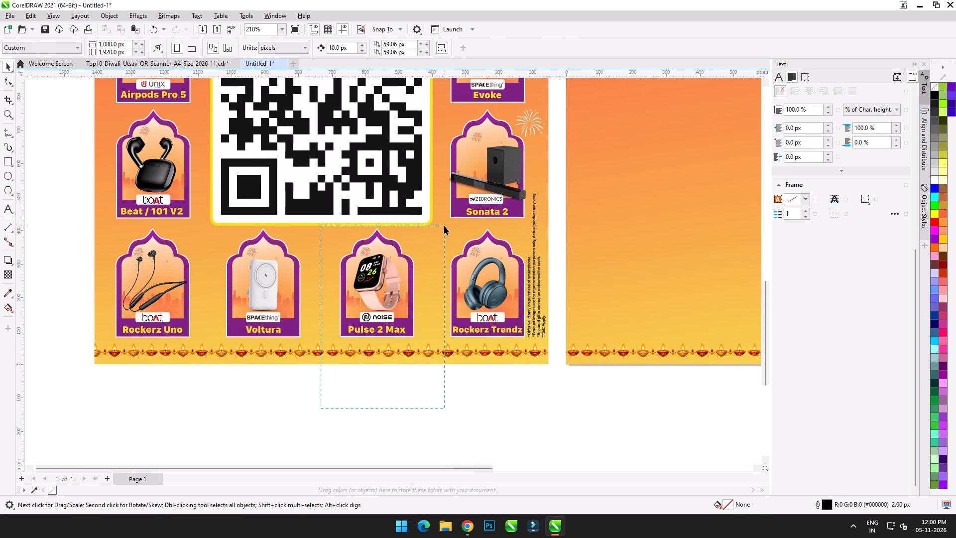
pyautogui.moveTo(444, 226); pyautogui.dragTo(441, 225)
pyautogui.hotkey('ctrl', 'g')
# Group all the pieces of the Rockerz Trendz gift card, leaving out the vertical terms text beside it.
pyautogui.moveTo(451, 268); pyautogui.dragTo(392, 264, button='middle')
pyautogui.click(379, 369)
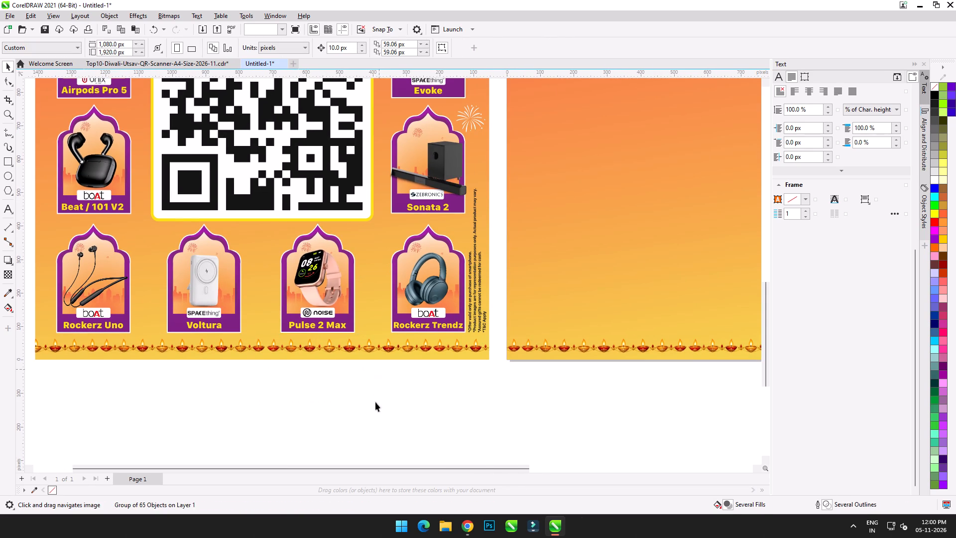
pyautogui.moveTo(375, 402); pyautogui.dragTo(468, 218)
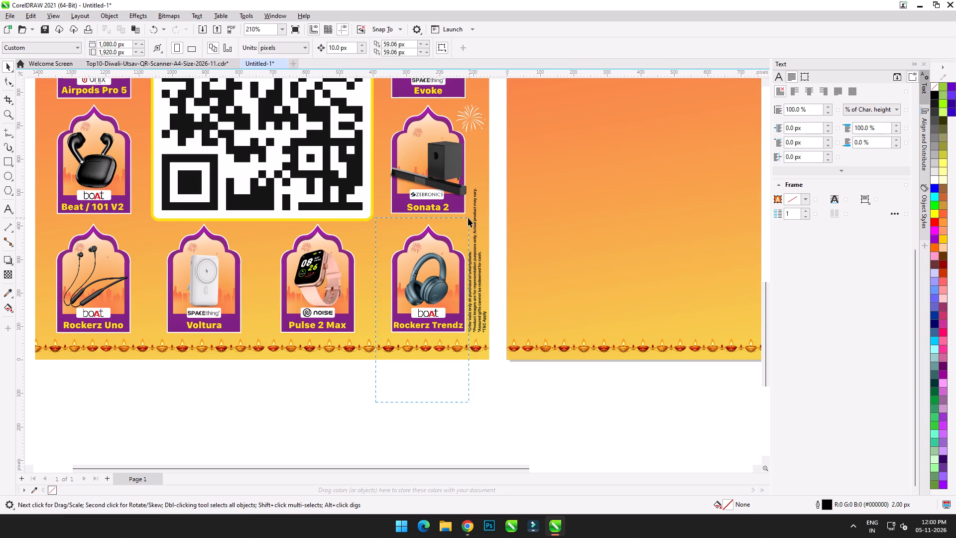
pyautogui.moveTo(468, 218); pyautogui.dragTo(468, 217)
pyautogui.hotkey('ctrl', 'g')
# Group all the pieces of the firework decoration beside the Sonata 2 gift card.
pyautogui.moveTo(457, 232); pyautogui.dragTo(444, 331, button='middle')
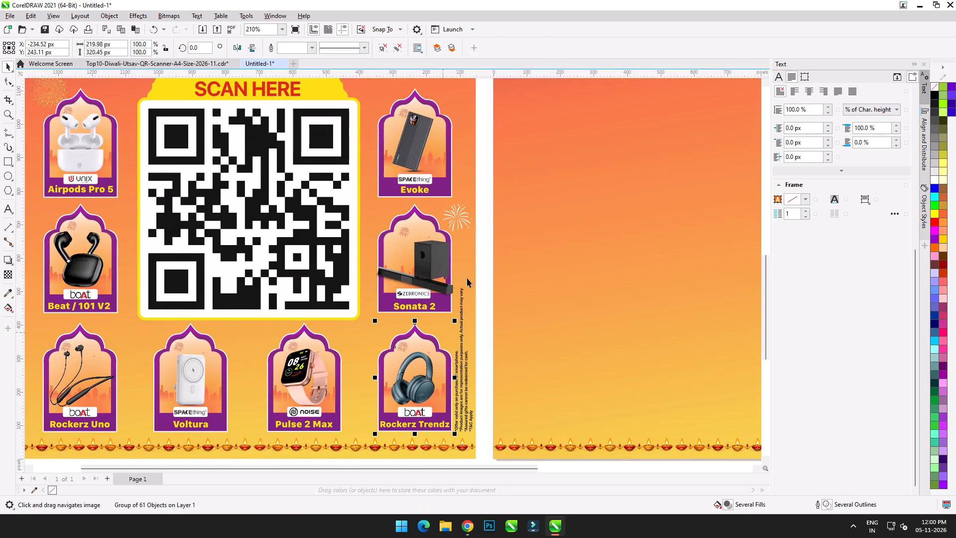
pyautogui.click(483, 235)
pyautogui.click(465, 216)
pyautogui.click(488, 196)
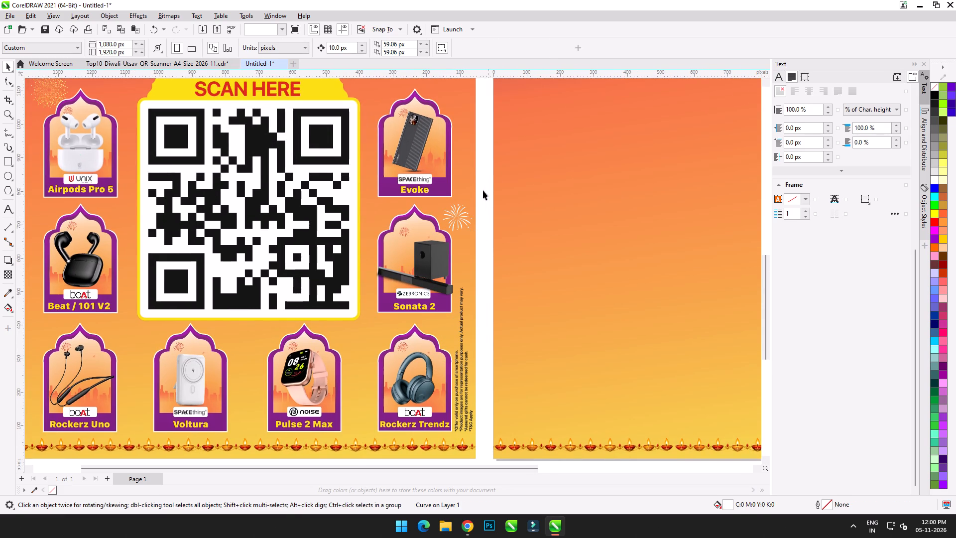
pyautogui.moveTo(483, 189); pyautogui.dragTo(436, 240)
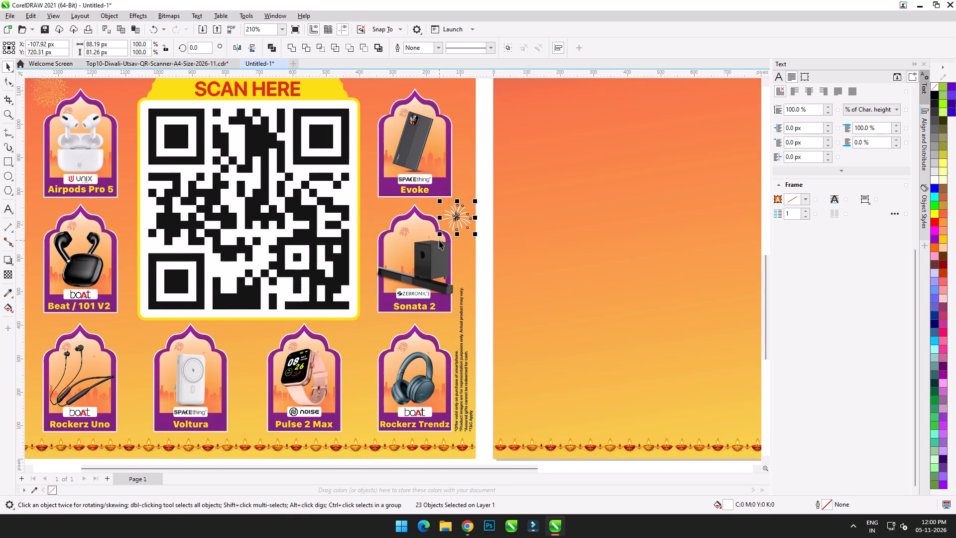
pyautogui.hotkey('ctrl', 'g')
pyautogui.click(491, 258)
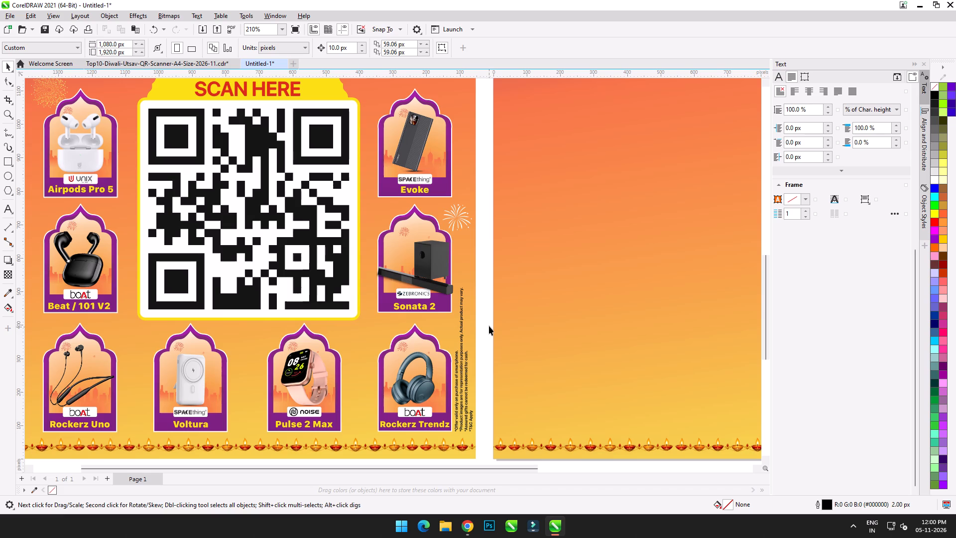
# Group all the pieces of the Sonata 2 gift card, leaving out the neighbouring firework and the vertical terms text.
pyautogui.moveTo(482, 320); pyautogui.dragTo(369, 199)
pyautogui.keyDown('shift'); pyautogui.click(456, 212); pyautogui.keyUp('shift')
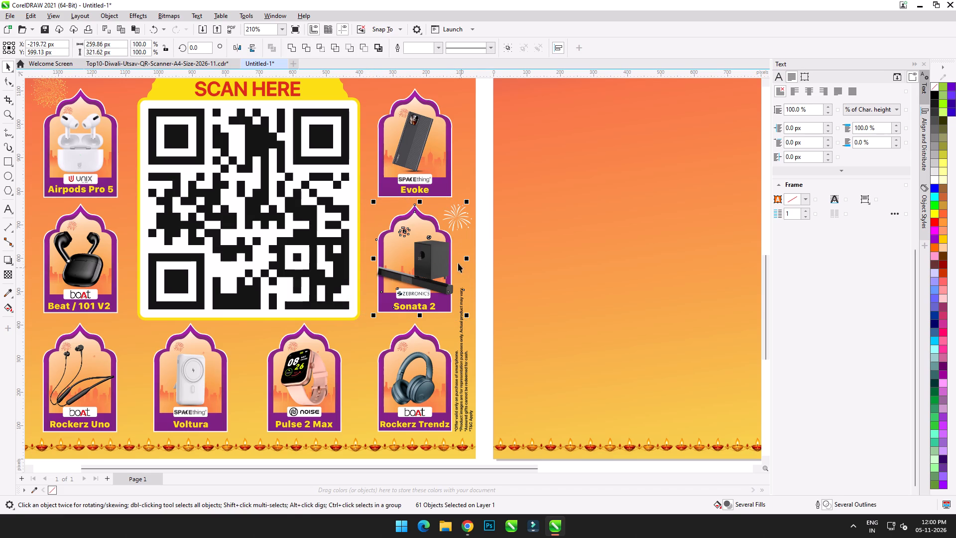
pyautogui.moveTo(433, 291); pyautogui.dragTo(403, 268)
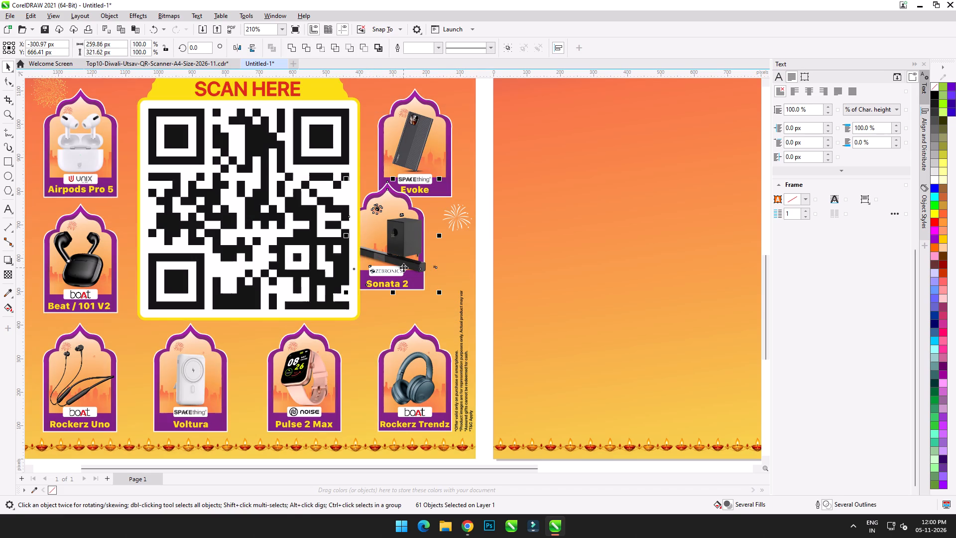
pyautogui.hotkey('ctrl', 'z')
pyautogui.scroll(8, 463, 292)
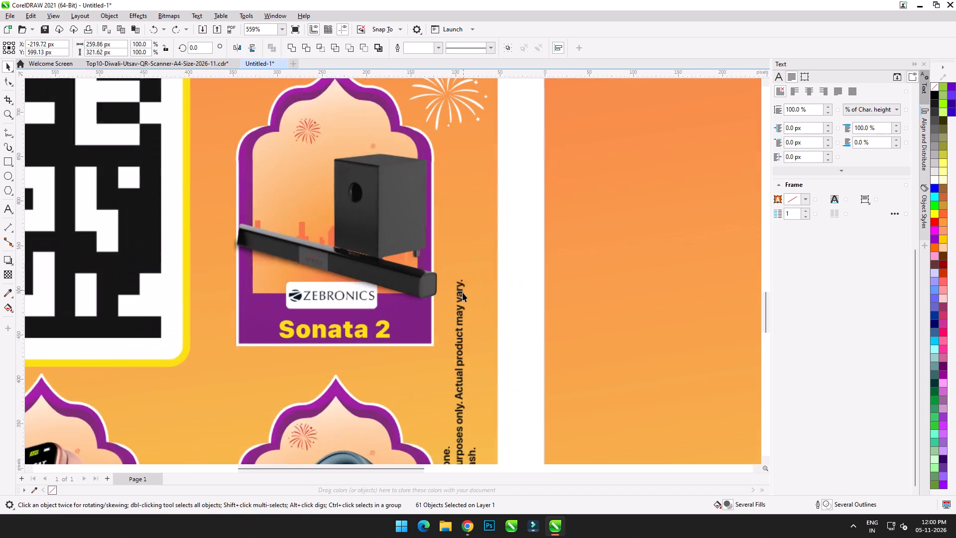
pyautogui.scroll(9, 463, 292)
pyautogui.keyDown('shift'); pyautogui.click(460, 266); pyautogui.keyUp('shift')
pyautogui.scroll(-7, 461, 270)
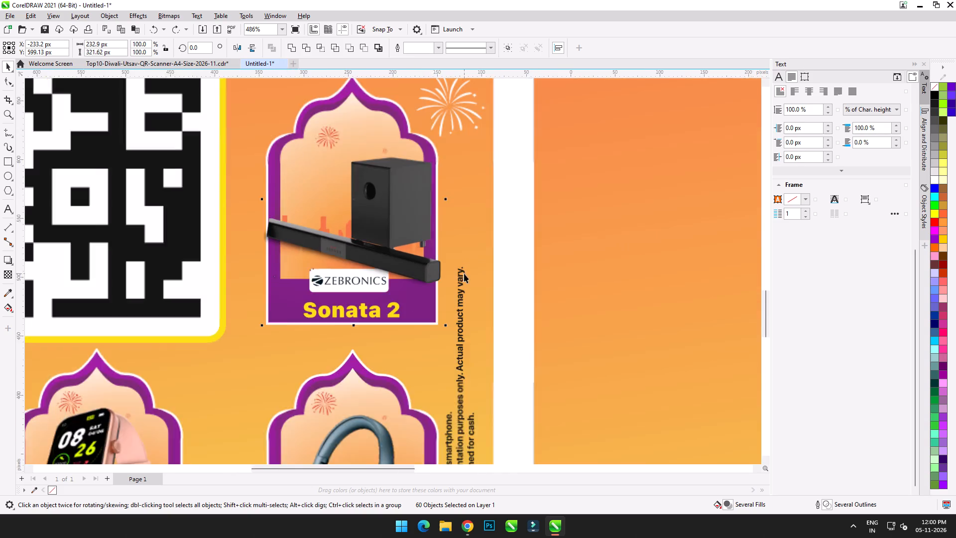
pyautogui.scroll(-5, 464, 273)
pyautogui.moveTo(439, 273); pyautogui.dragTo(391, 253)
pyautogui.hotkey('ctrl', 'z')
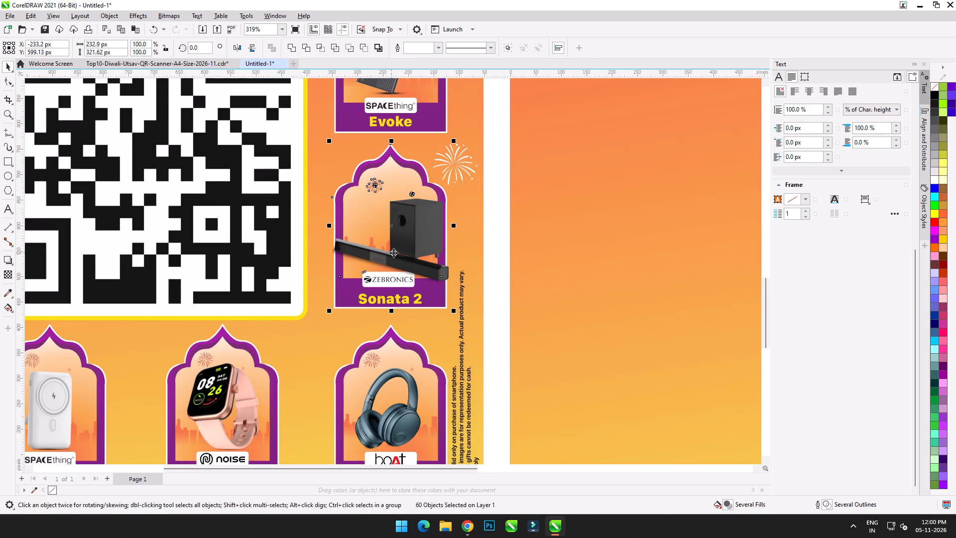
pyautogui.hotkey('ctrl', 'g')
# Group all the pieces of the Evoke gift card.
pyautogui.moveTo(412, 264); pyautogui.dragTo(417, 384, button='middle')
pyautogui.moveTo(462, 243); pyautogui.dragTo(445, 292, button='middle')
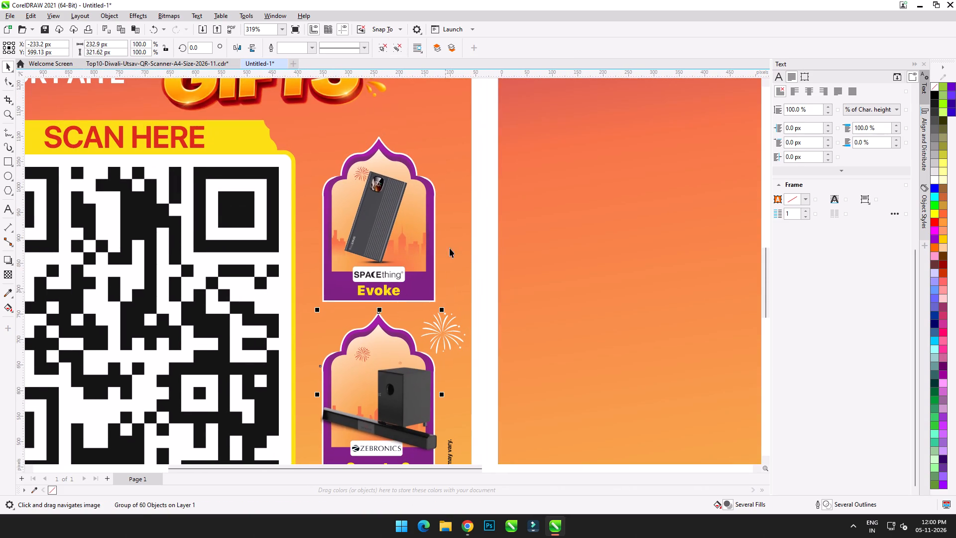
pyautogui.click(483, 170)
pyautogui.moveTo(486, 115); pyautogui.dragTo(307, 312)
pyautogui.hotkey('ctrl', 'g')
# Move all eight gift cards together from the Tech Next poster onto the lower part of the Top-10 layout, just inside its left edge.
pyautogui.scroll(-11, 370, 294)
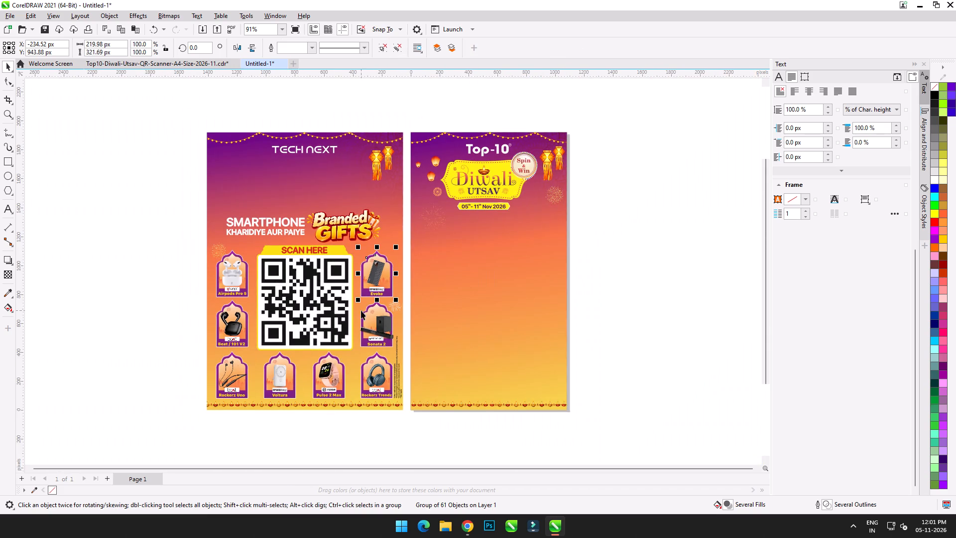
pyautogui.moveTo(361, 310); pyautogui.dragTo(359, 277, button='middle')
pyautogui.click(231, 236)
pyautogui.keyDown('shift'); pyautogui.click(230, 291); pyautogui.keyUp('shift')
pyautogui.keyDown('shift'); pyautogui.click(226, 344); pyautogui.keyUp('shift')
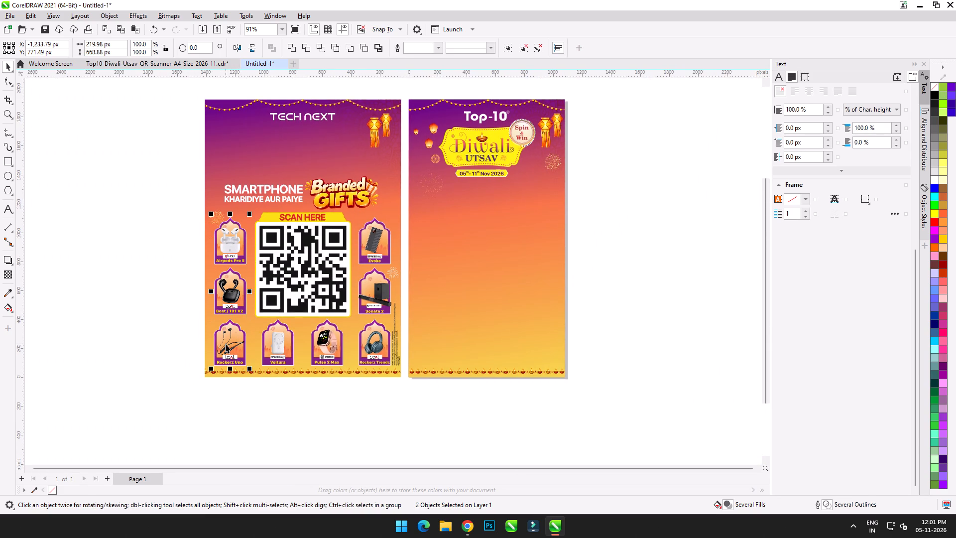
pyautogui.keyDown('shift'); pyautogui.click(280, 347); pyautogui.keyUp('shift')
pyautogui.keyDown('shift'); pyautogui.click(321, 349); pyautogui.keyUp('shift')
pyautogui.keyDown('shift'); pyautogui.click(374, 349); pyautogui.keyUp('shift')
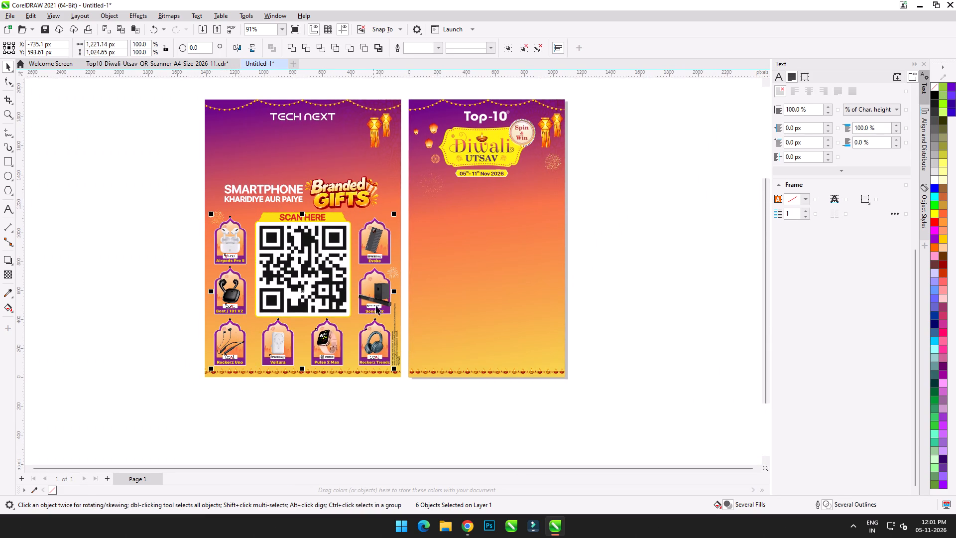
pyautogui.keyDown('shift'); pyautogui.click(376, 300); pyautogui.keyUp('shift')
pyautogui.keyDown('shift'); pyautogui.click(370, 249); pyautogui.keyUp('shift')
pyautogui.moveTo(301, 289); pyautogui.dragTo(498, 293)
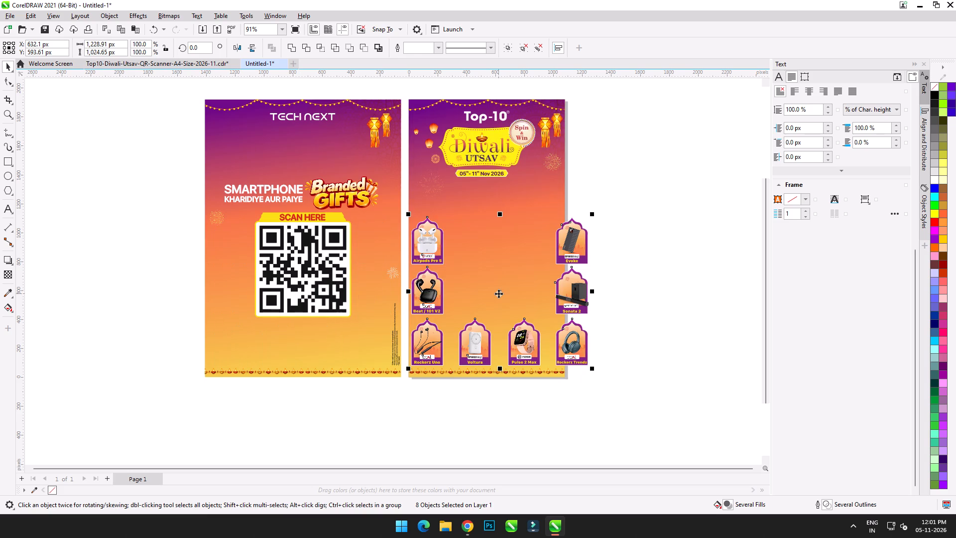
pyautogui.press('Right')
pyautogui.press('Right')
pyautogui.press('Left')
pyautogui.press('Left')
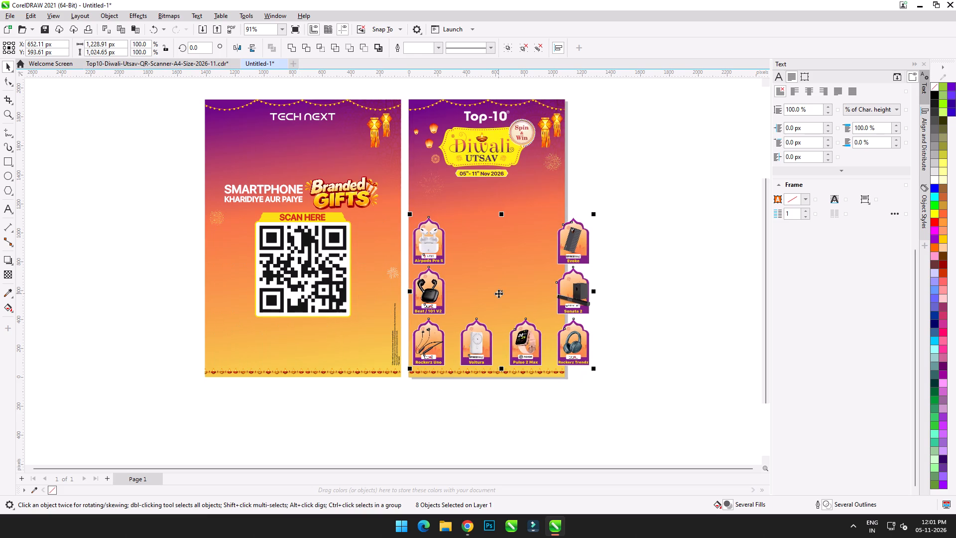
pyautogui.press('Right')
pyautogui.click(645, 312)
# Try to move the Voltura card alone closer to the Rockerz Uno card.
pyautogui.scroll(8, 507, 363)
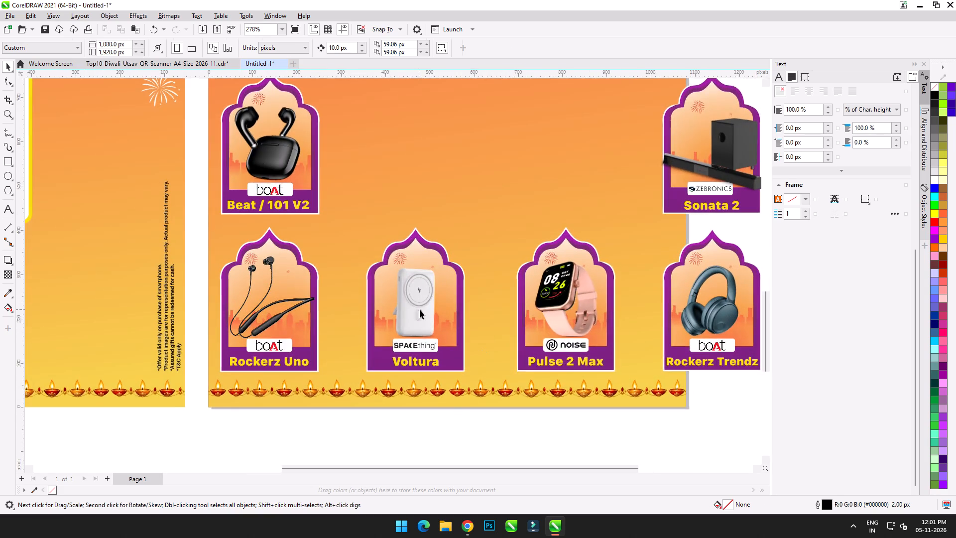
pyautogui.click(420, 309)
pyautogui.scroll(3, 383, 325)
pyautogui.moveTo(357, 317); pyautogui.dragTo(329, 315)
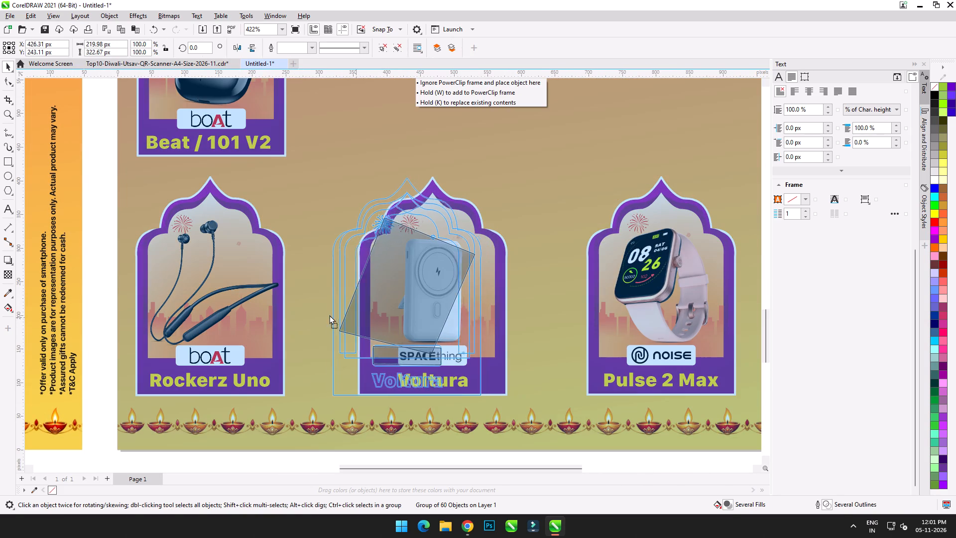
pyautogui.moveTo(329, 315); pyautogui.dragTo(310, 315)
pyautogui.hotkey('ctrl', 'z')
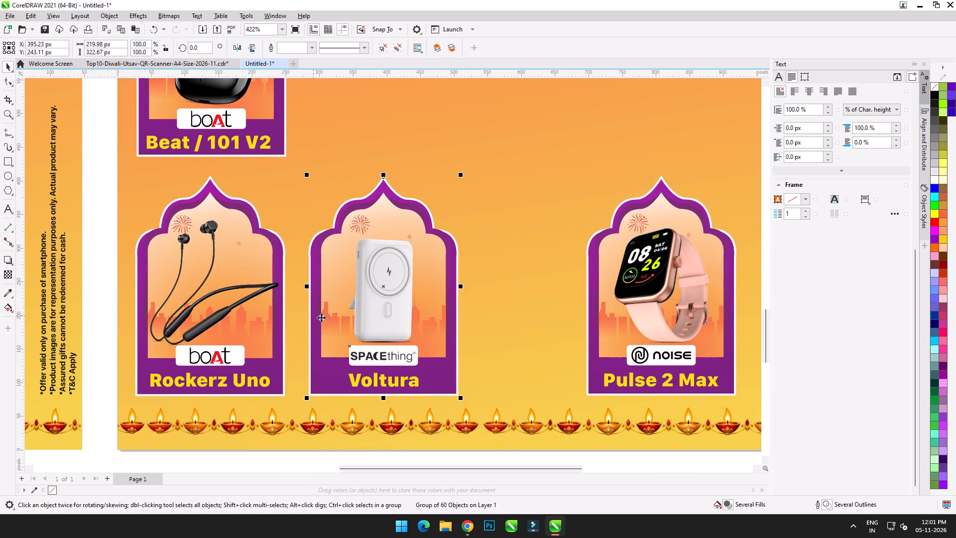
# Move the Voltura and Pulse 2 Max cards together horizontally, leaving a small gap between the Rockerz Uno and Voltura cards.
pyautogui.keyDown('shift'); pyautogui.click(652, 304); pyautogui.keyUp('shift')
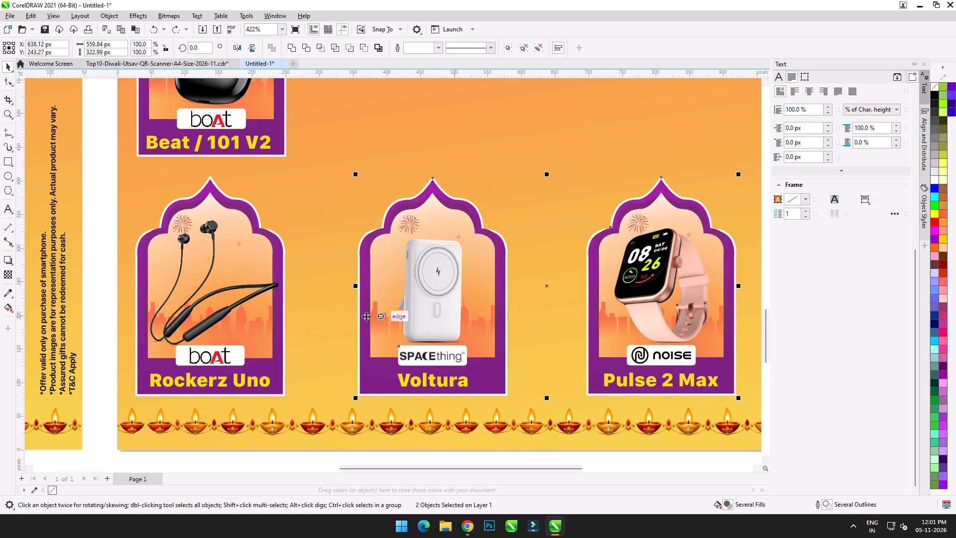
pyautogui.moveTo(358, 318); pyautogui.dragTo(319, 317)
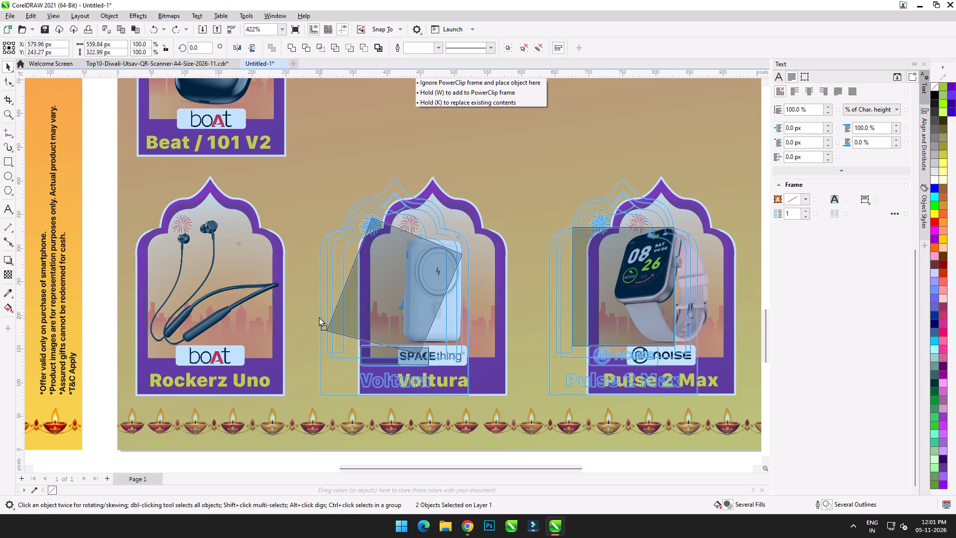
pyautogui.moveTo(319, 317); pyautogui.dragTo(318, 317)
pyautogui.moveTo(523, 325); pyautogui.dragTo(351, 317, button='middle')
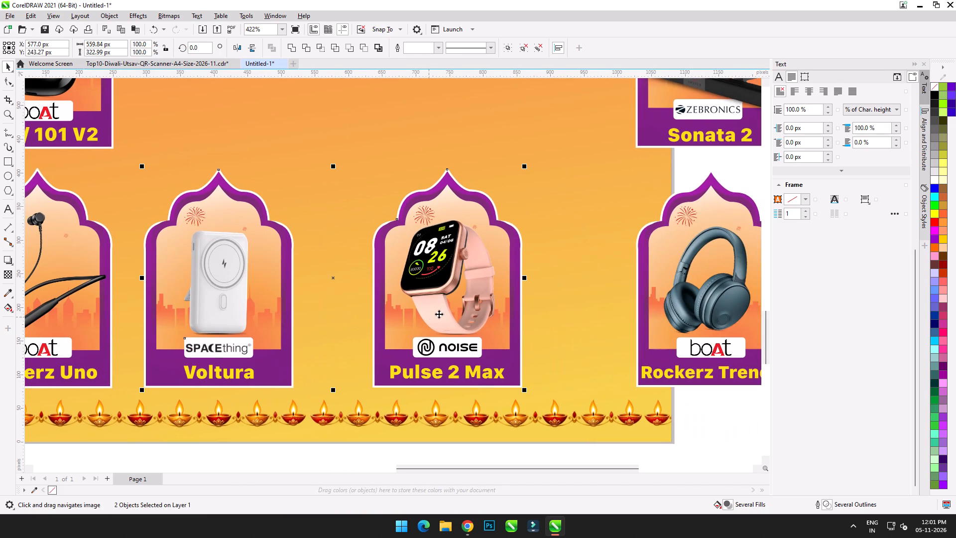
pyautogui.scroll(-6, 536, 306)
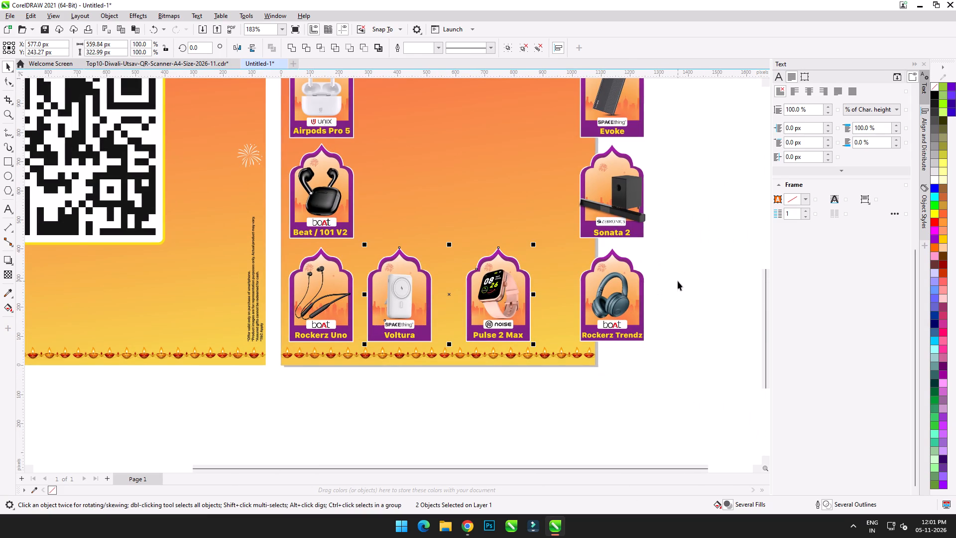
pyautogui.click(701, 285)
# Move the Pulse 2 Max card horizontally closer to the Voltura card, matching the gap between the first two cards.
pyautogui.click(511, 306)
pyautogui.scroll(4, 491, 308)
pyautogui.scroll(-3, 490, 308)
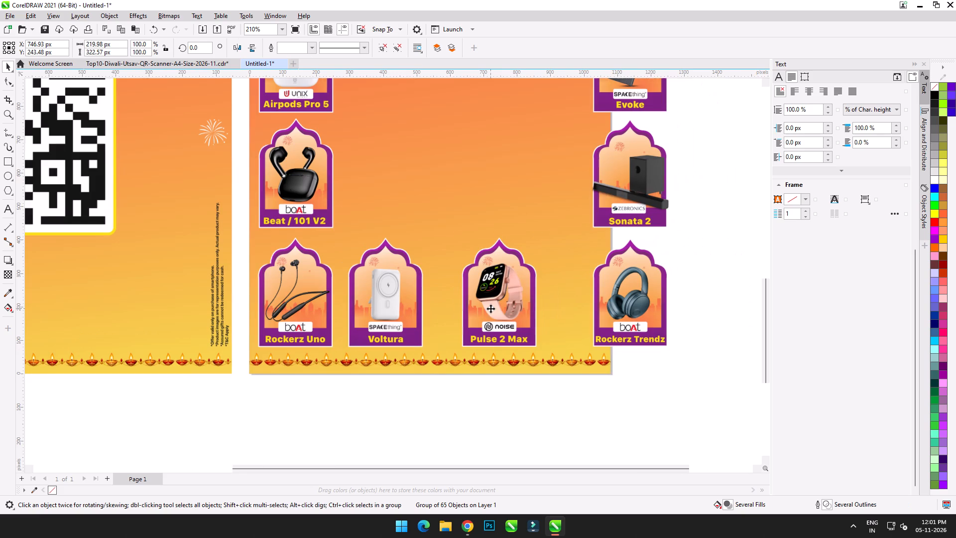
pyautogui.scroll(-4, 493, 330)
pyautogui.scroll(8, 467, 321)
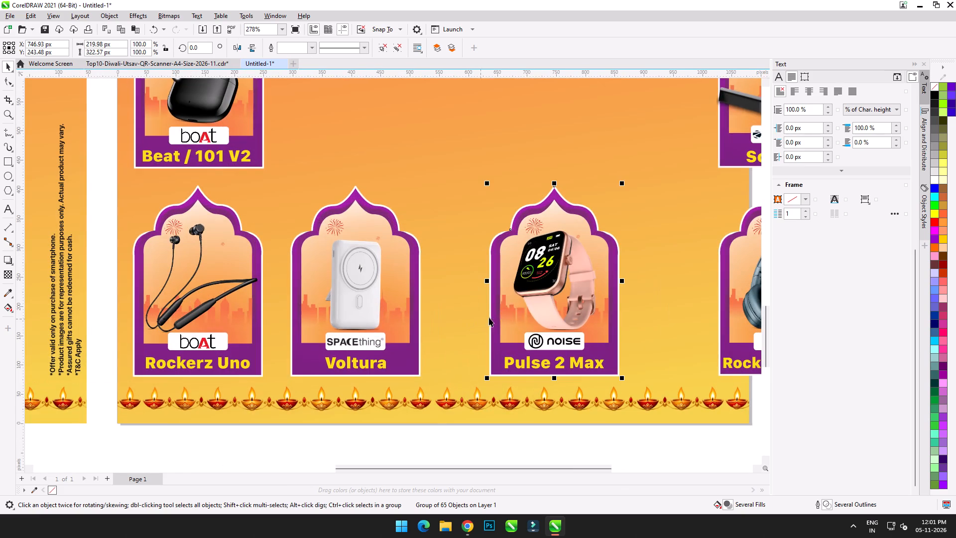
pyautogui.moveTo(490, 312); pyautogui.dragTo(447, 312)
# Move the Evoke, Sonata 2 and Rockerz Trendz cards together inside the Top-10 page beside the Pulse 2 Max card, centred at about X 938 px.
pyautogui.scroll(-9, 474, 311)
pyautogui.click(603, 320)
pyautogui.keyDown('shift'); pyautogui.click(602, 227); pyautogui.keyUp('shift')
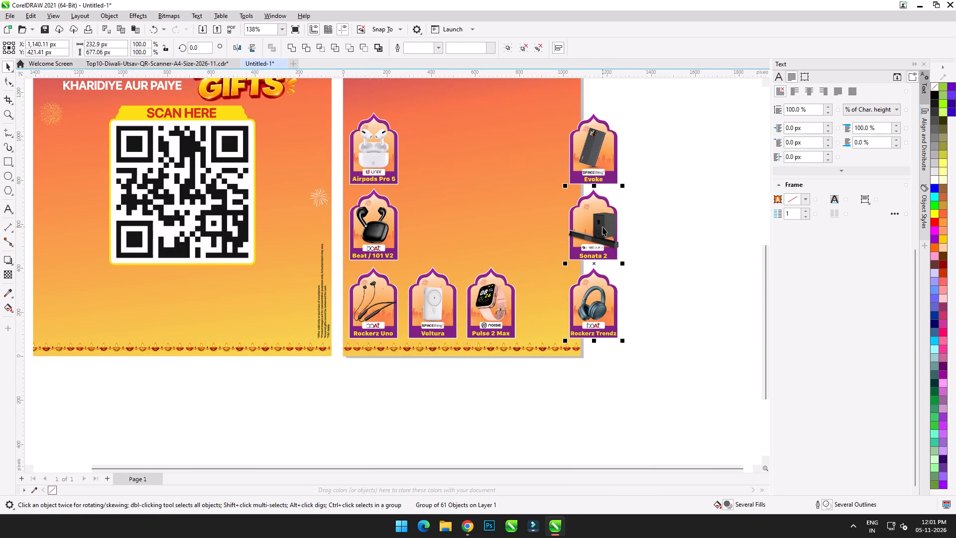
pyautogui.keyDown('shift'); pyautogui.click(597, 145); pyautogui.keyUp('shift')
pyautogui.scroll(4, 603, 286)
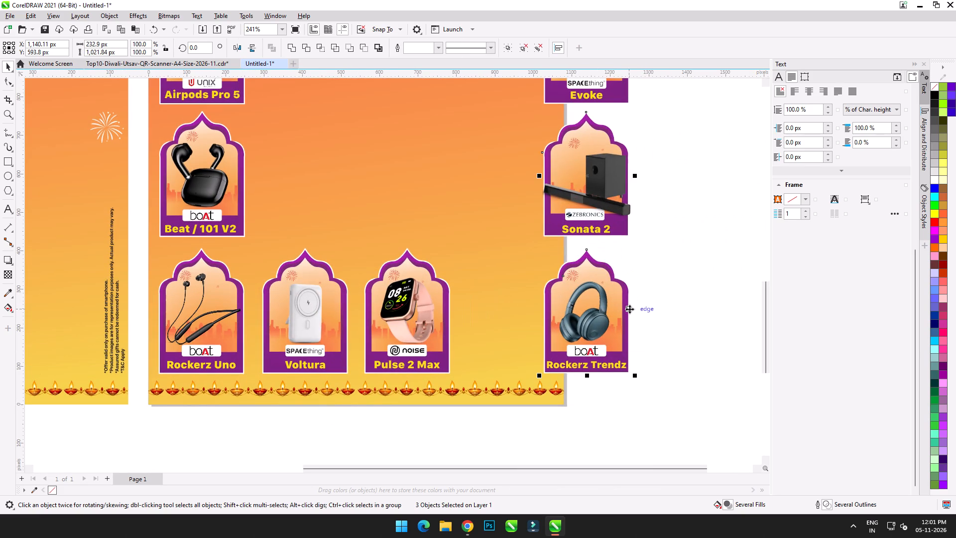
pyautogui.moveTo(629, 309); pyautogui.dragTo(553, 318)
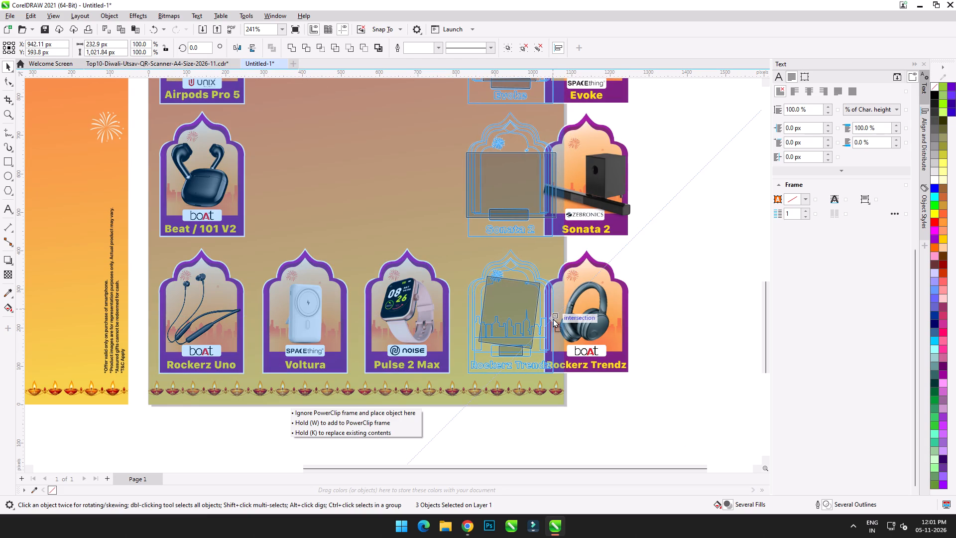
pyautogui.moveTo(553, 318); pyautogui.dragTo(550, 318)
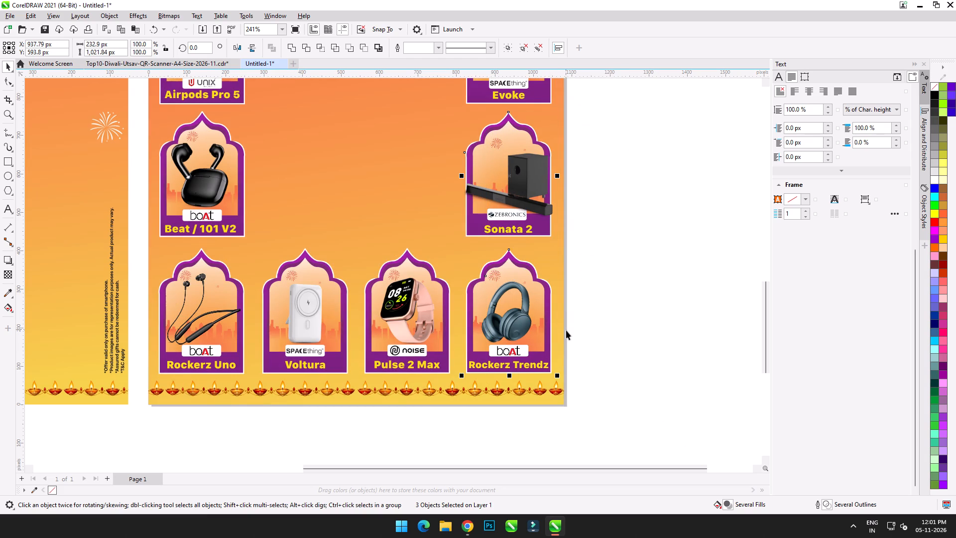
pyautogui.press('Right')
pyautogui.press('Left')
pyautogui.scroll(-6, 468, 367)
pyautogui.click(418, 407)
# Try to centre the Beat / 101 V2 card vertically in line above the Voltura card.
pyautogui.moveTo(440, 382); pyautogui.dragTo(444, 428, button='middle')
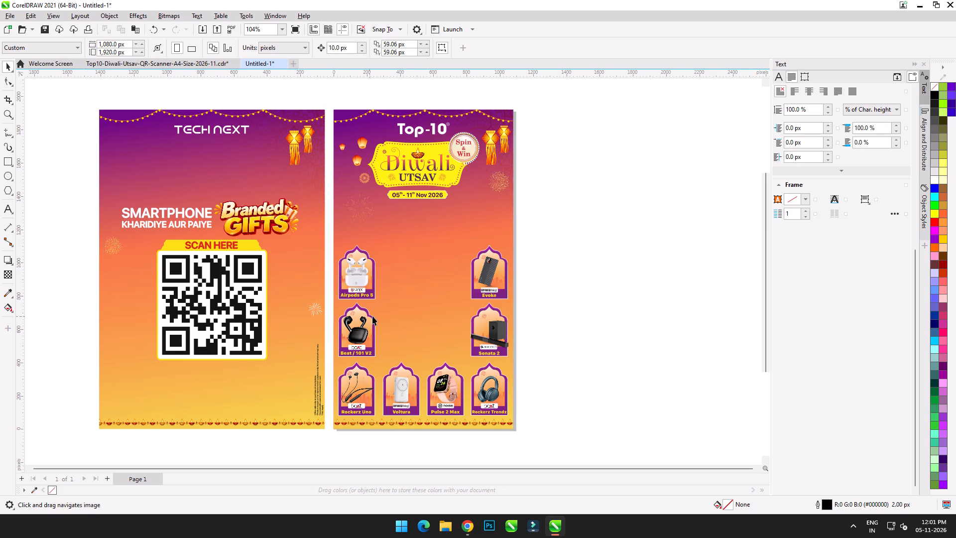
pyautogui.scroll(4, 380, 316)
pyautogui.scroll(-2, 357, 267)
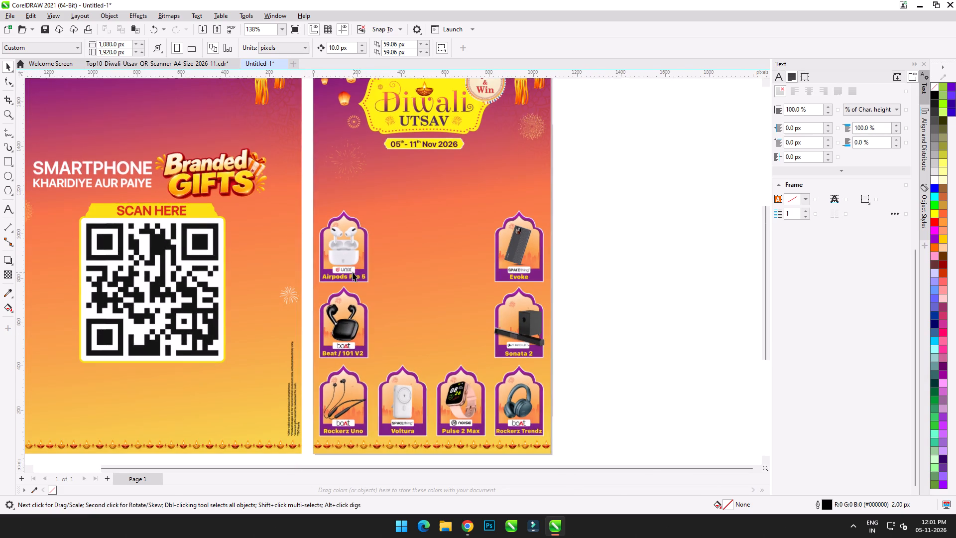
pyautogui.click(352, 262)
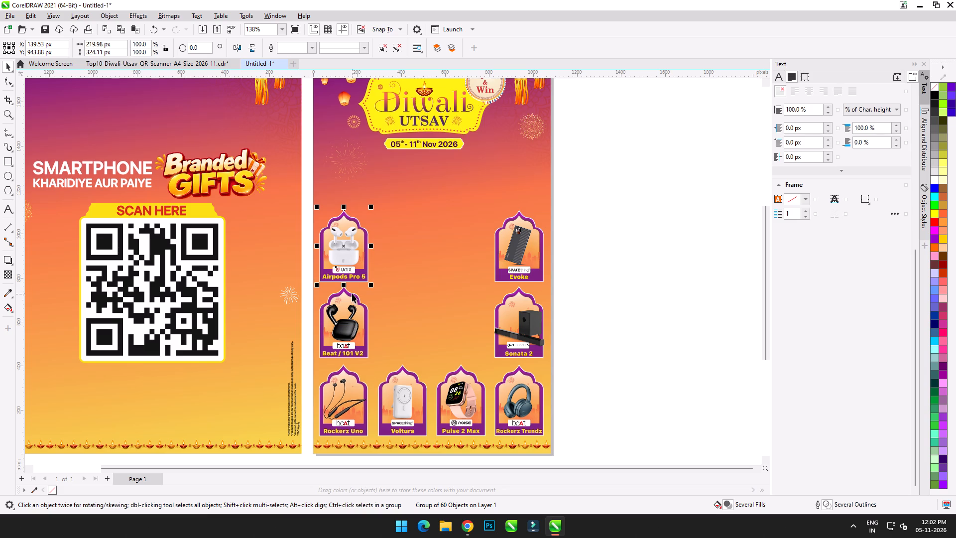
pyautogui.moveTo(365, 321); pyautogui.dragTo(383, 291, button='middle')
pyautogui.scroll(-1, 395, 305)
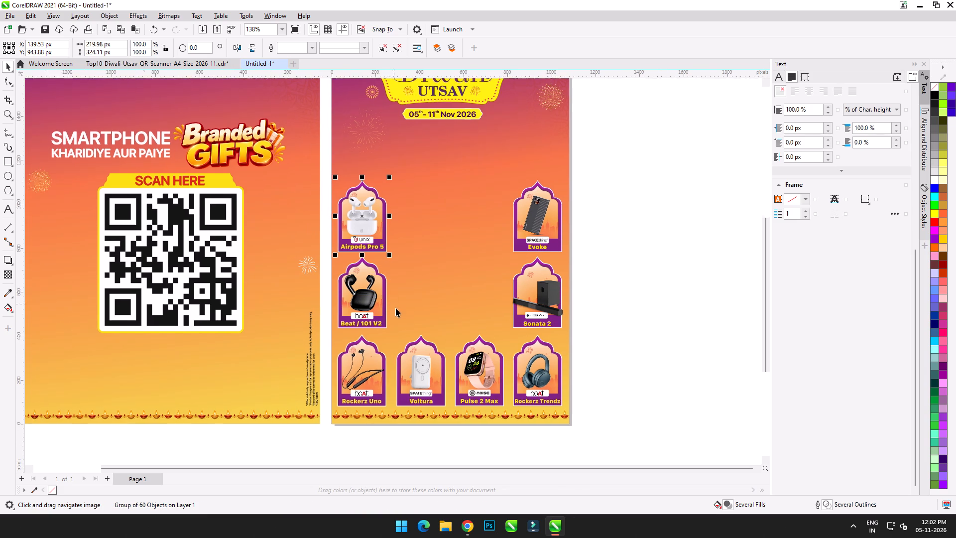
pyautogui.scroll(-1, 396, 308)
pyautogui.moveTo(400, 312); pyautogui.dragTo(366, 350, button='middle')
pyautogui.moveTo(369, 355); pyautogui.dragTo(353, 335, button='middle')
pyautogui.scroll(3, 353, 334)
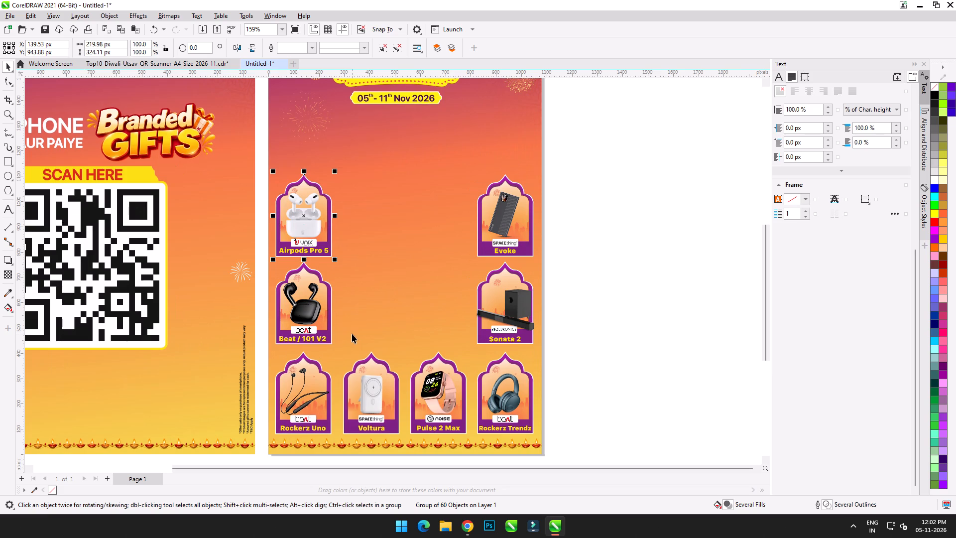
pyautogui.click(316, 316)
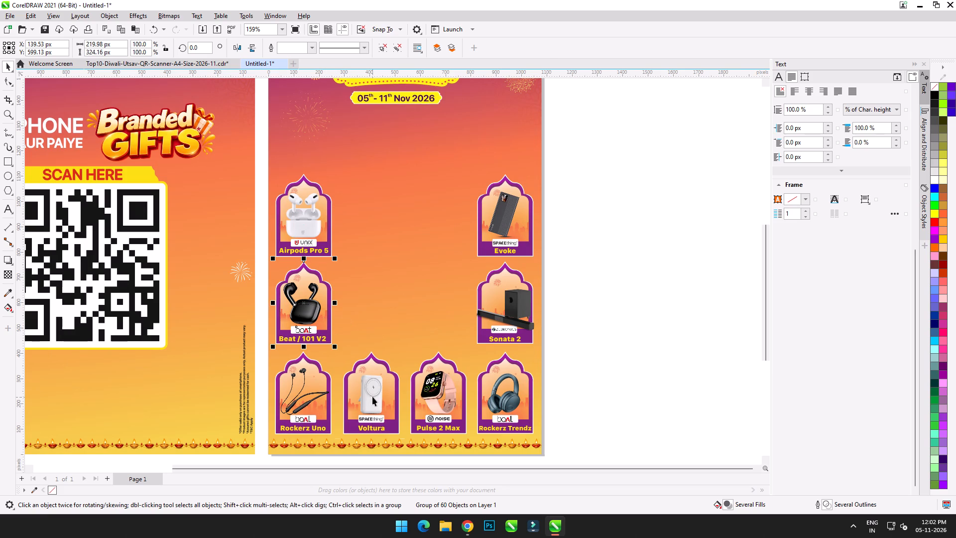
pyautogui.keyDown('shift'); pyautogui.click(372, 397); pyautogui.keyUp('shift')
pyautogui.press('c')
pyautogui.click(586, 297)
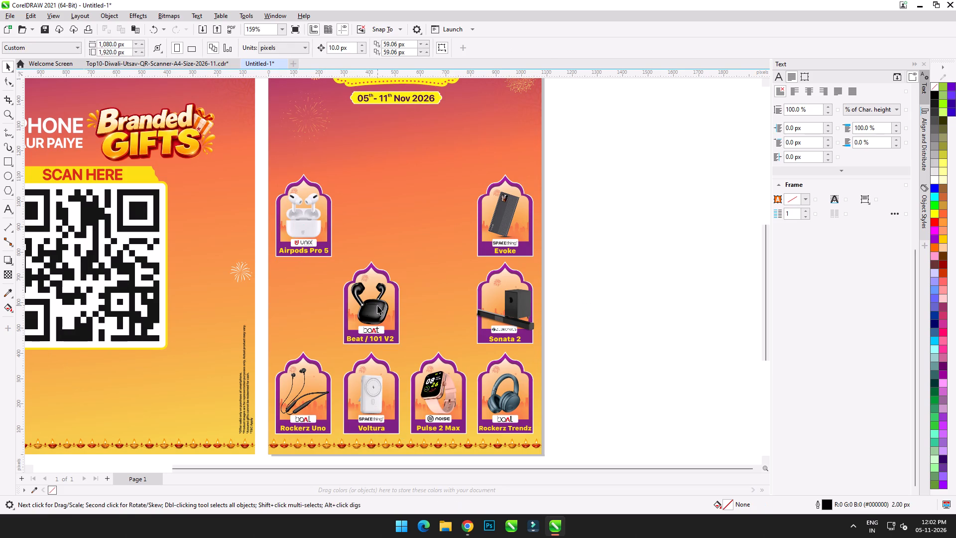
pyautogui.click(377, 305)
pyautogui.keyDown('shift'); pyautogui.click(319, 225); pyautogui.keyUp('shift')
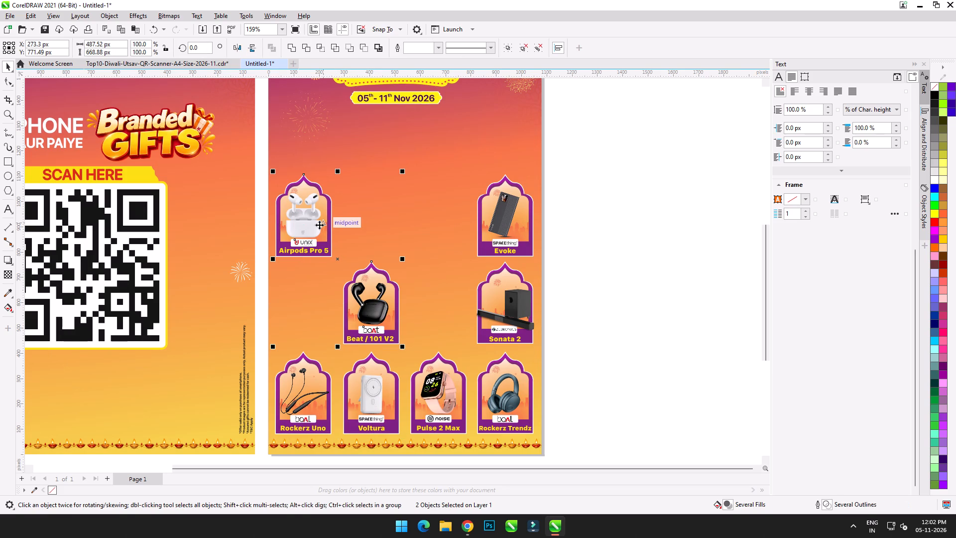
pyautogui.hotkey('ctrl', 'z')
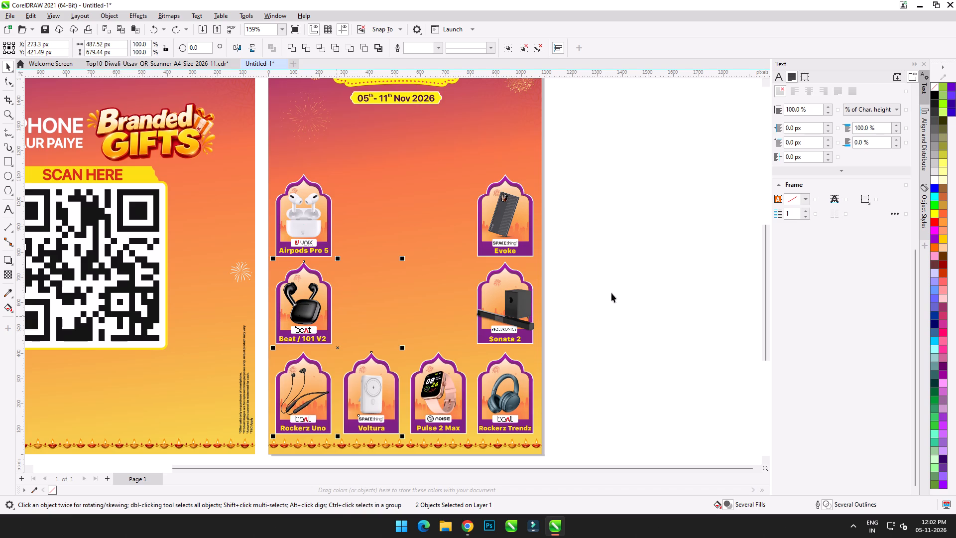
# Align the Beat / 101 V2 card centred above the Voltura card and level with the Airpods Pro 5 card.
pyautogui.click(611, 293)
pyautogui.click(320, 306)
pyautogui.keyDown('shift'); pyautogui.click(372, 395); pyautogui.keyUp('shift')
pyautogui.press('c')
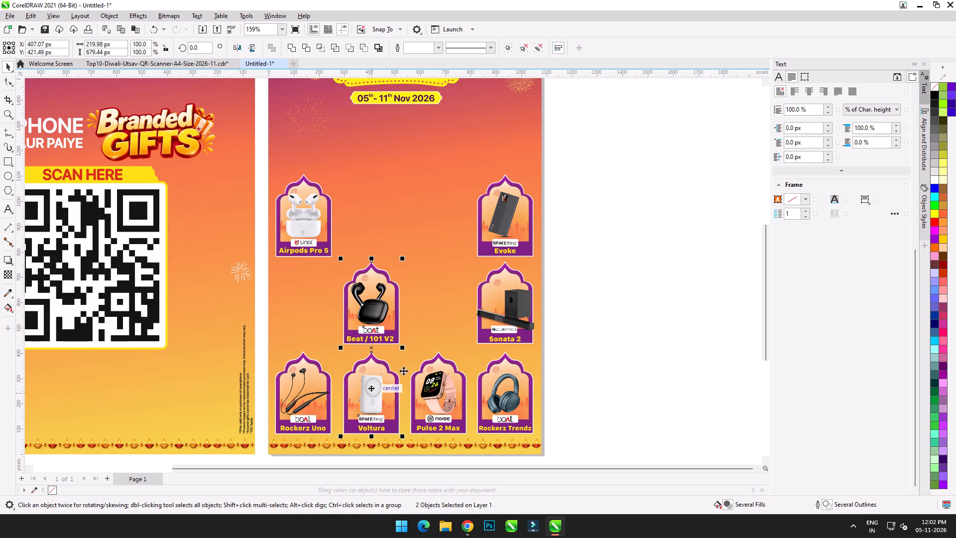
pyautogui.click(603, 290)
pyautogui.click(375, 293)
pyautogui.keyDown('shift'); pyautogui.click(304, 228); pyautogui.keyUp('shift')
pyautogui.press('e')
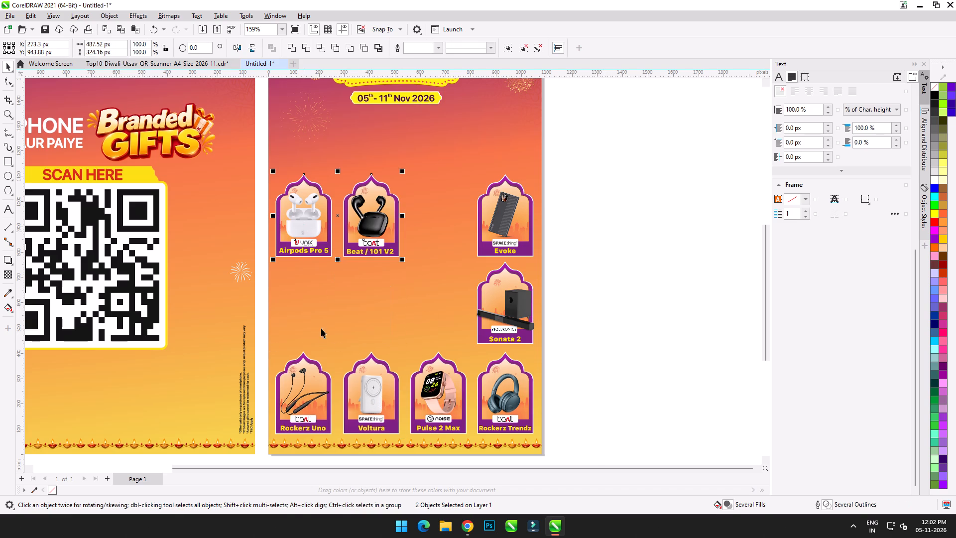
pyautogui.hotkey('ctrl', 'z')
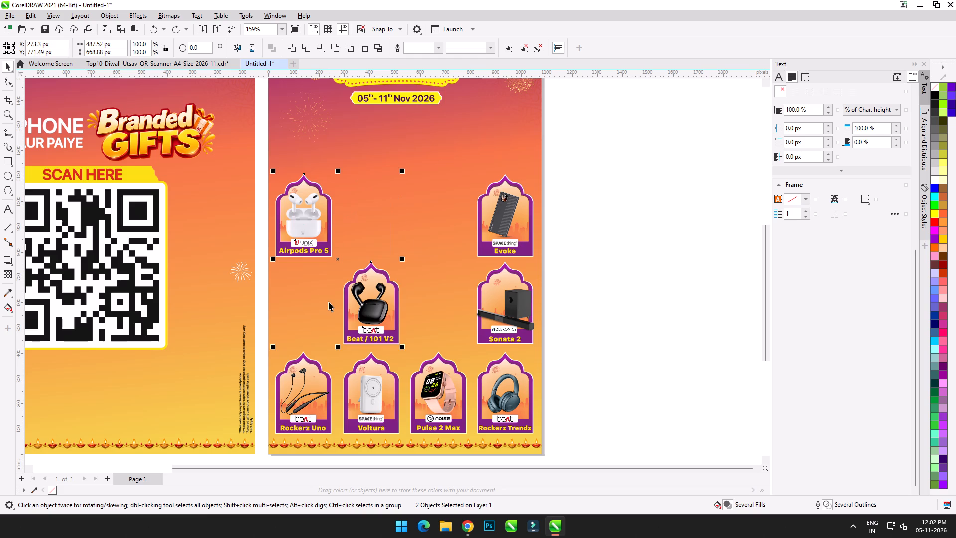
pyautogui.press('e')
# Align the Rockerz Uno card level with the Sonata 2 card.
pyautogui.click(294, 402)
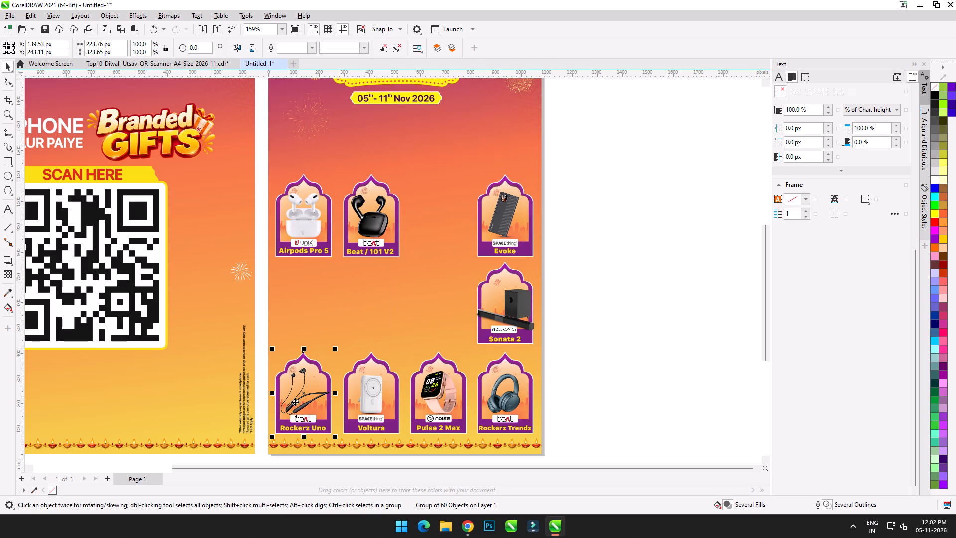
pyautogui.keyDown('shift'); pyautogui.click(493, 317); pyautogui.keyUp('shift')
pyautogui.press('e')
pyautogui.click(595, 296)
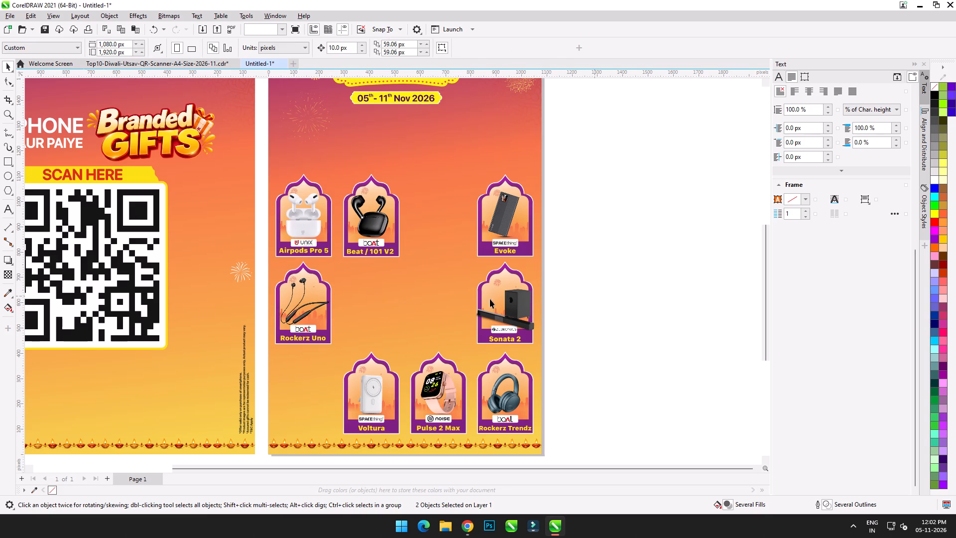
# Align the Rockerz Uno card centred above the Pulse 2 Max card and level with the Beat / 101 V2 card.
pyautogui.click(312, 296)
pyautogui.keyDown('shift'); pyautogui.click(450, 384); pyautogui.keyUp('shift')
pyautogui.press('c')
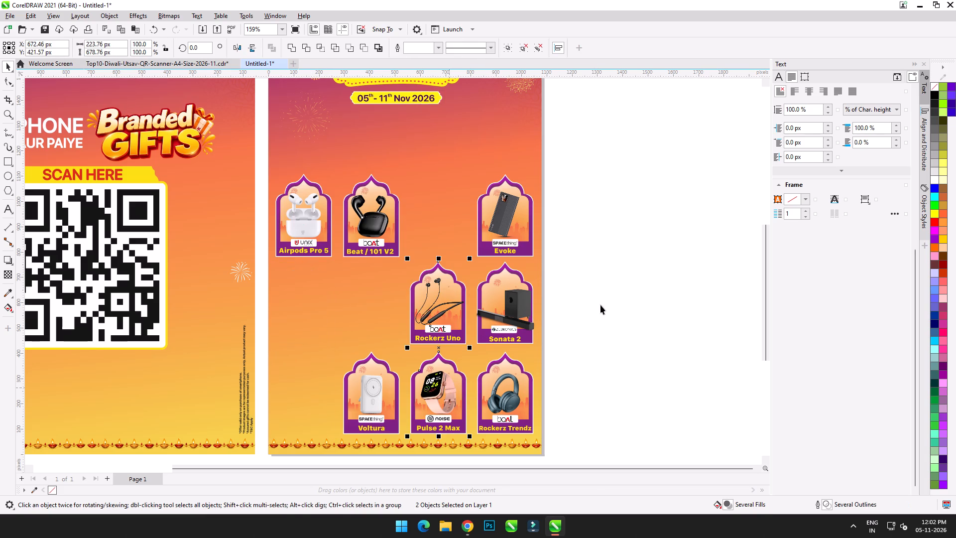
pyautogui.click(602, 303)
pyautogui.click(441, 301)
pyautogui.keyDown('shift'); pyautogui.click(381, 205); pyautogui.keyUp('shift')
pyautogui.press('e')
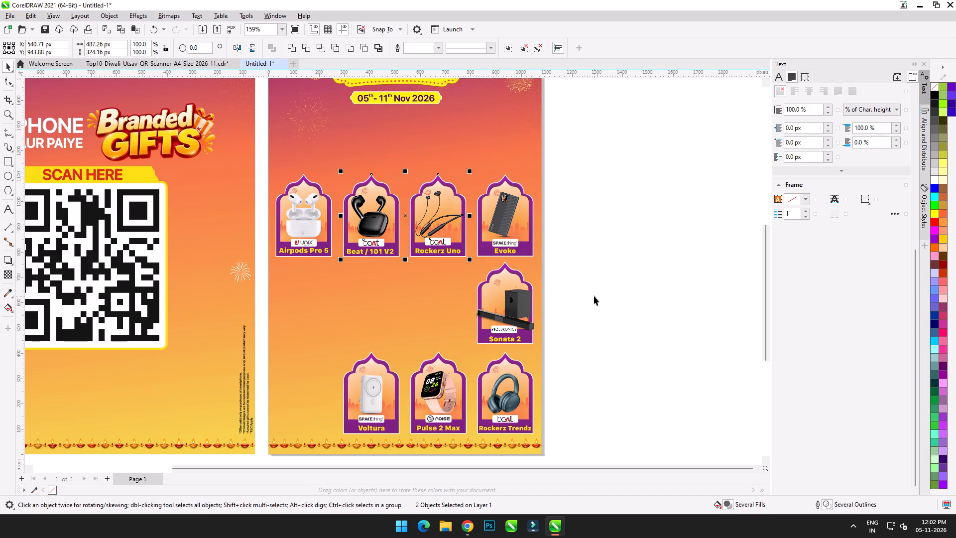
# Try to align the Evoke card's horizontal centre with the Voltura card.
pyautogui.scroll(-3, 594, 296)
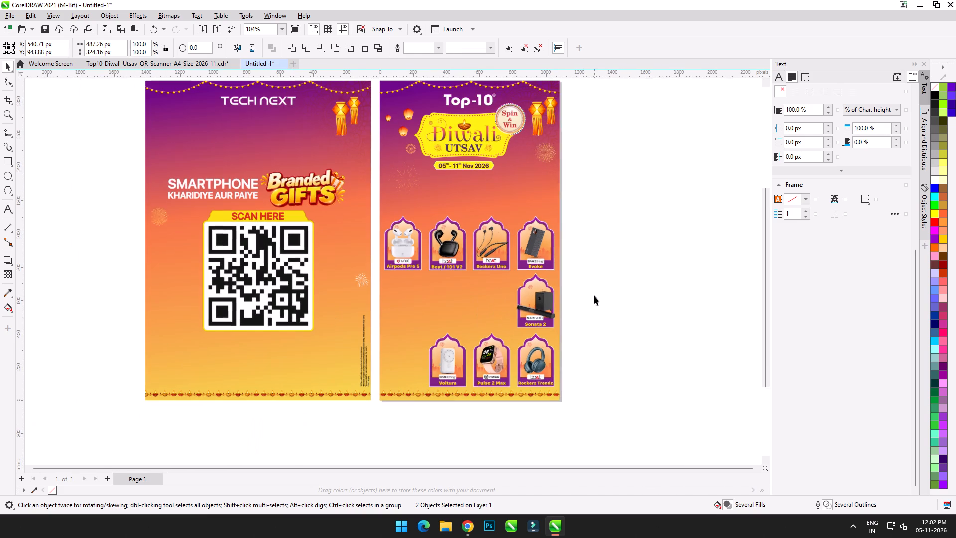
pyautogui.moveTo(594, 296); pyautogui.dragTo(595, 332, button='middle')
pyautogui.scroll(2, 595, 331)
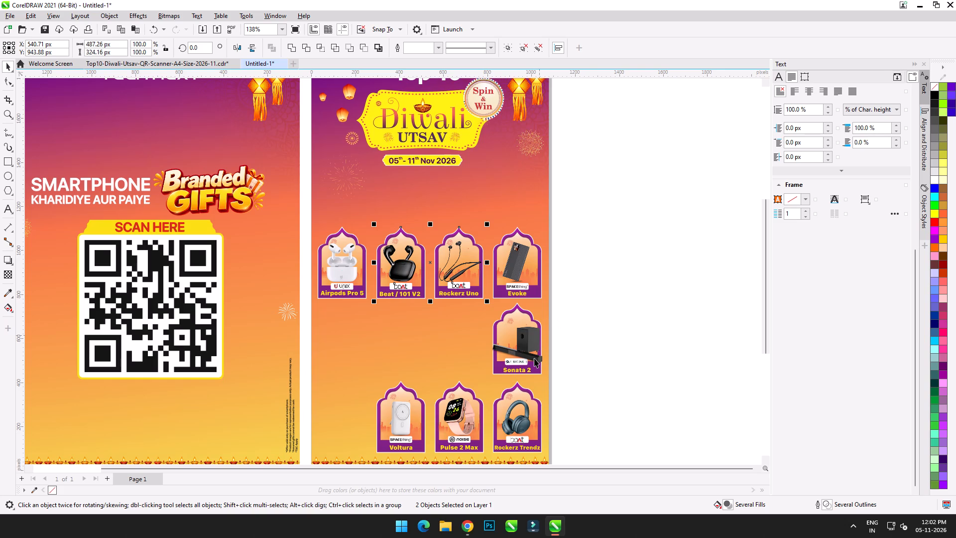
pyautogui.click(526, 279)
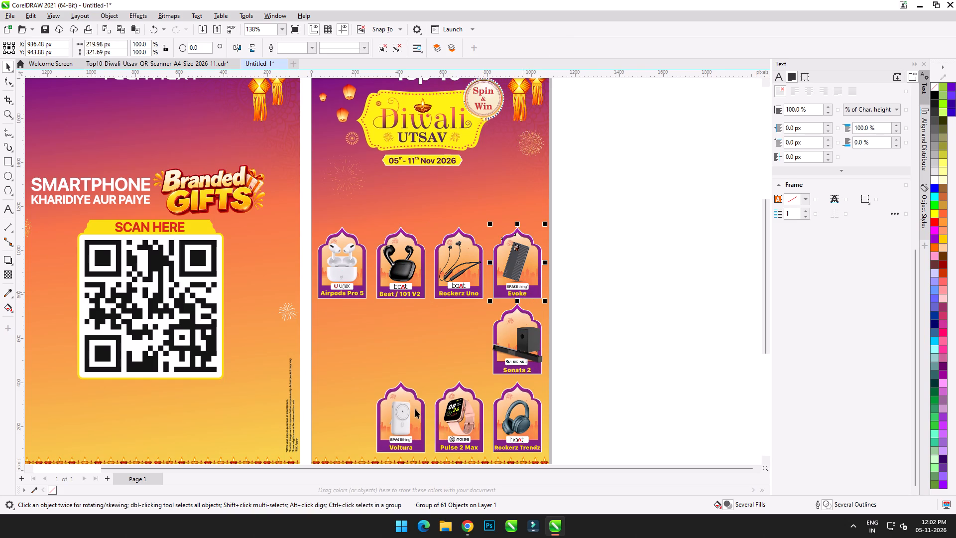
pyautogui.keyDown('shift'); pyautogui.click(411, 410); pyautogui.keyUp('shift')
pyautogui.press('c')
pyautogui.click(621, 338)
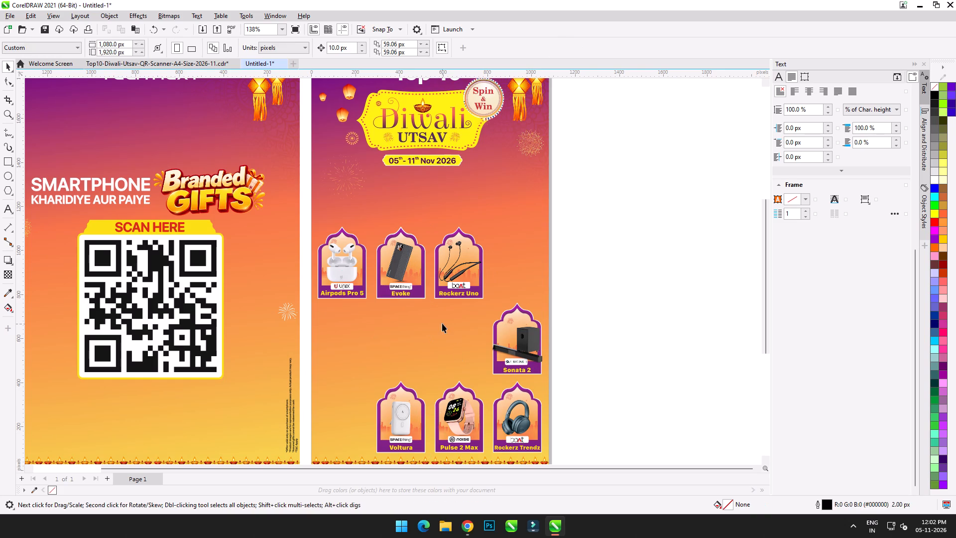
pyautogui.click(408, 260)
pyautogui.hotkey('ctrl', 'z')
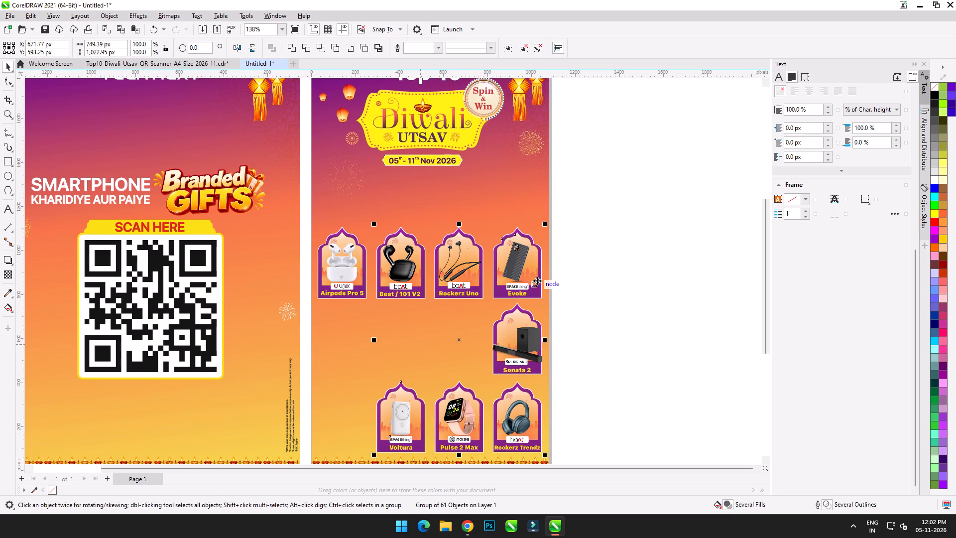
# Move the Evoke card into the empty space below the Airpods Pro 5 card, centred at about X 149 px.
pyautogui.click(647, 266)
pyautogui.click(515, 264)
pyautogui.moveTo(521, 260); pyautogui.dragTo(346, 351)
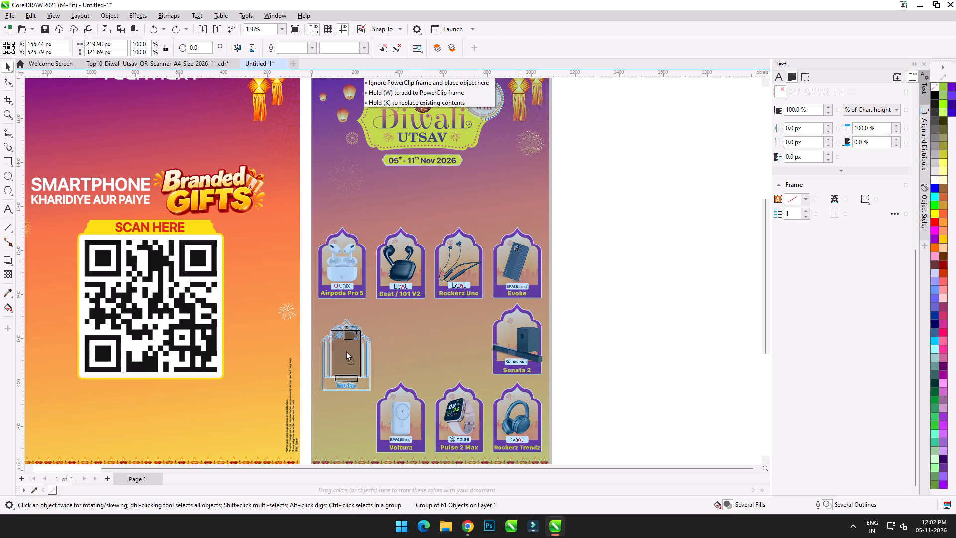
pyautogui.moveTo(346, 351); pyautogui.dragTo(344, 351)
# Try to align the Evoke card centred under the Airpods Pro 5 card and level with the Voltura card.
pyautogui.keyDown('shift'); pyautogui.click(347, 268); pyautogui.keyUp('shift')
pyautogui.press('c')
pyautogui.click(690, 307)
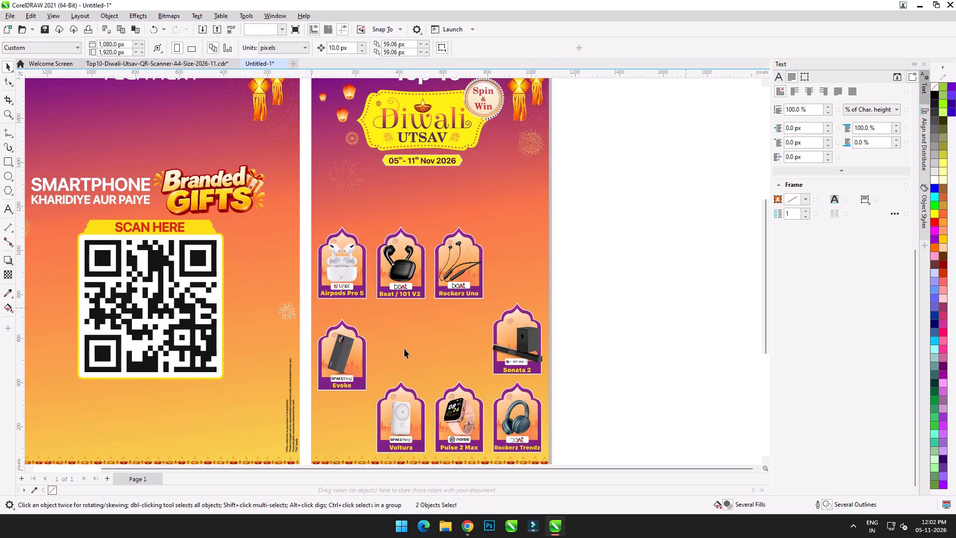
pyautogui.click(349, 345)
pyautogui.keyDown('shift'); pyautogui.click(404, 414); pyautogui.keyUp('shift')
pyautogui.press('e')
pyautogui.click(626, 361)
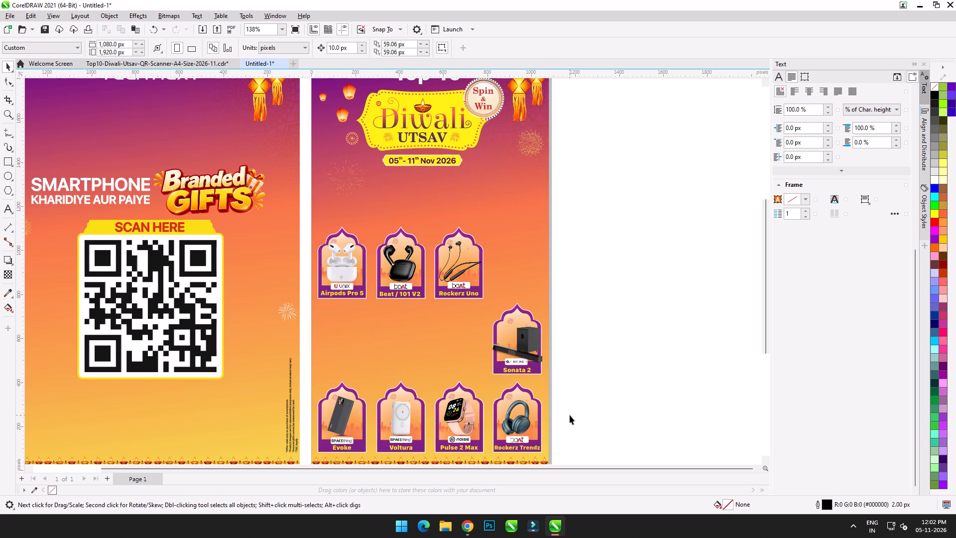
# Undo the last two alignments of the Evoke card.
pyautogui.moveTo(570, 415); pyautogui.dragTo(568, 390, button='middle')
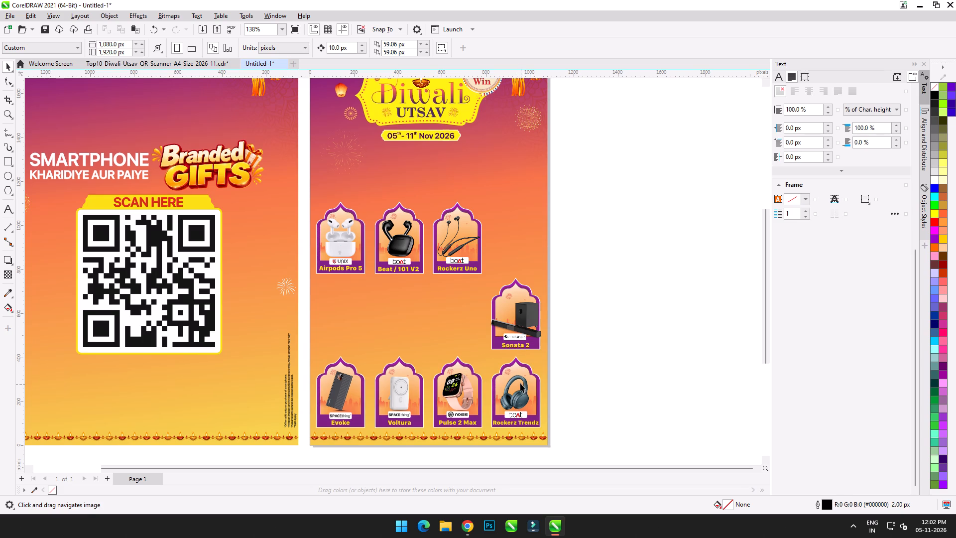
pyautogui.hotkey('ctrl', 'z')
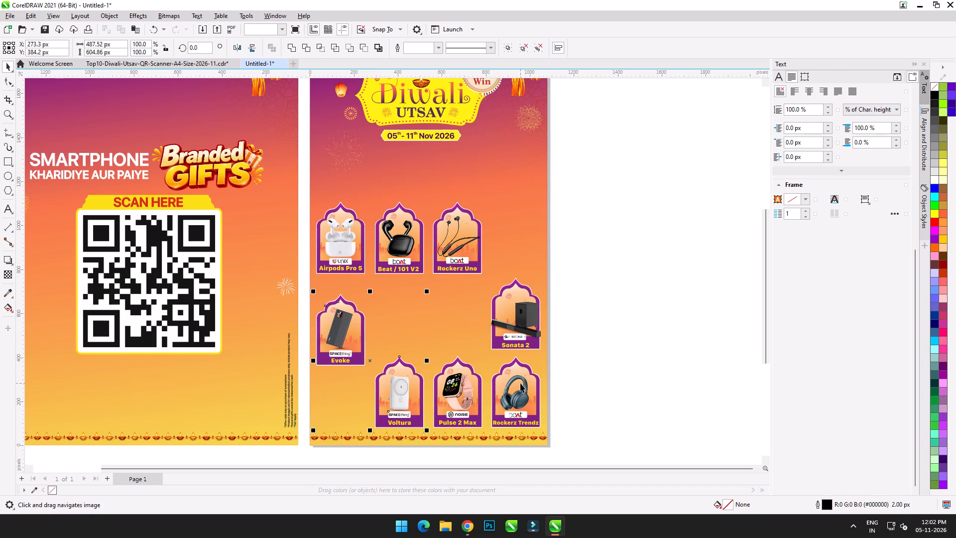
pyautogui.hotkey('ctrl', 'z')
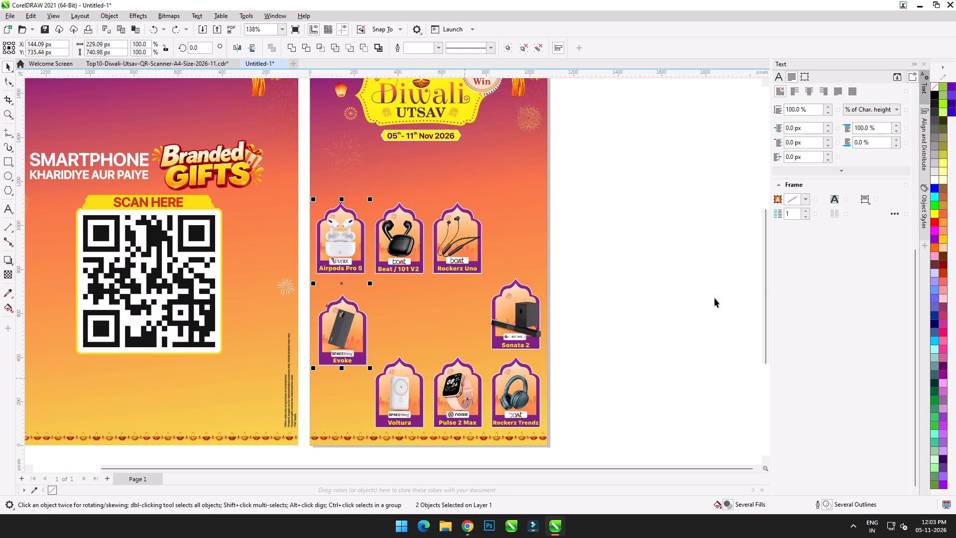
# Move the Airpods Pro 5 card horizontally off the Top-10 page into the blank area beside it, centred at about X 1416 px.
pyautogui.click(772, 279)
pyautogui.click(592, 240)
pyautogui.click(353, 232)
pyautogui.moveTo(346, 240); pyautogui.dragTo(508, 240)
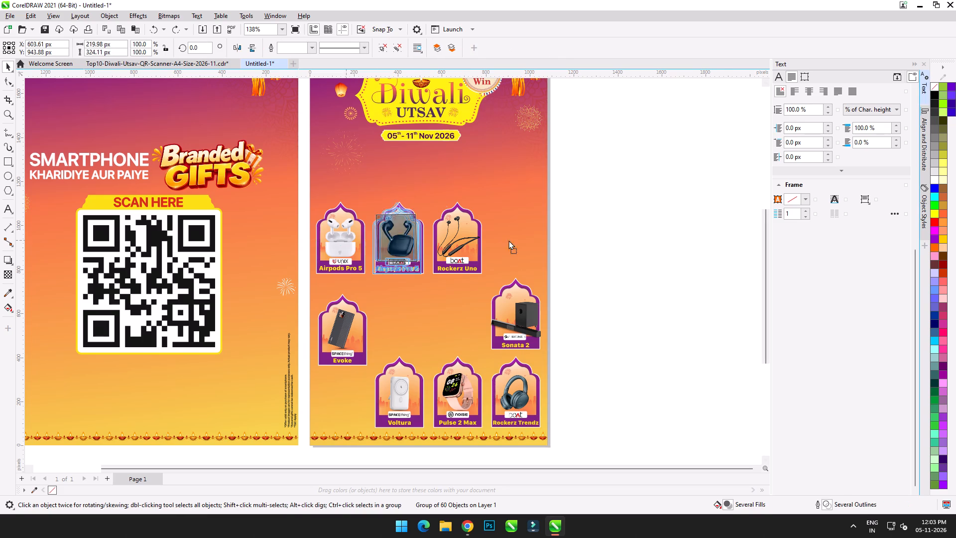
pyautogui.moveTo(508, 240); pyautogui.dragTo(627, 242)
# Align the Rockerz Uno card centred above the Evoke card, in the first position of the upper gift row.
pyautogui.click(451, 238)
pyautogui.keyDown('shift'); pyautogui.click(353, 320); pyautogui.keyUp('shift')
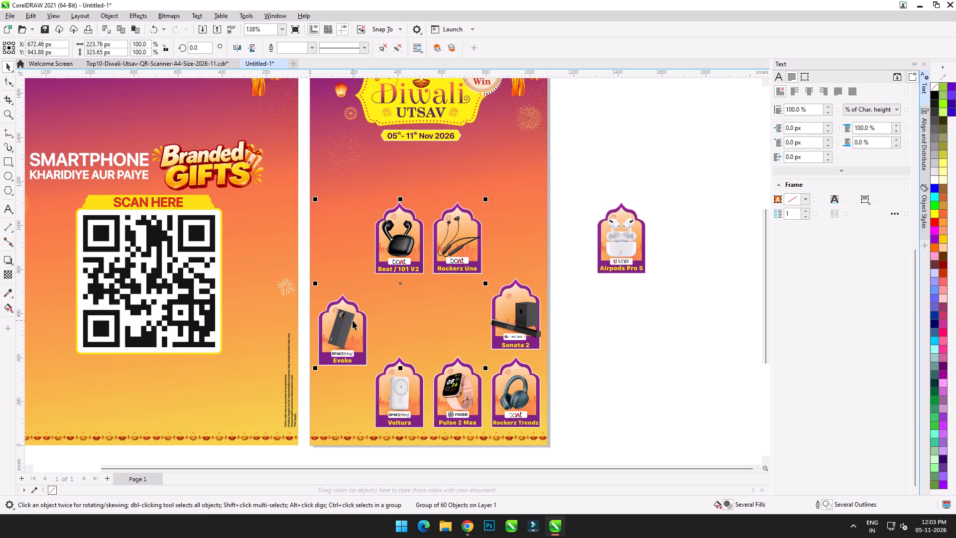
pyautogui.press('c')
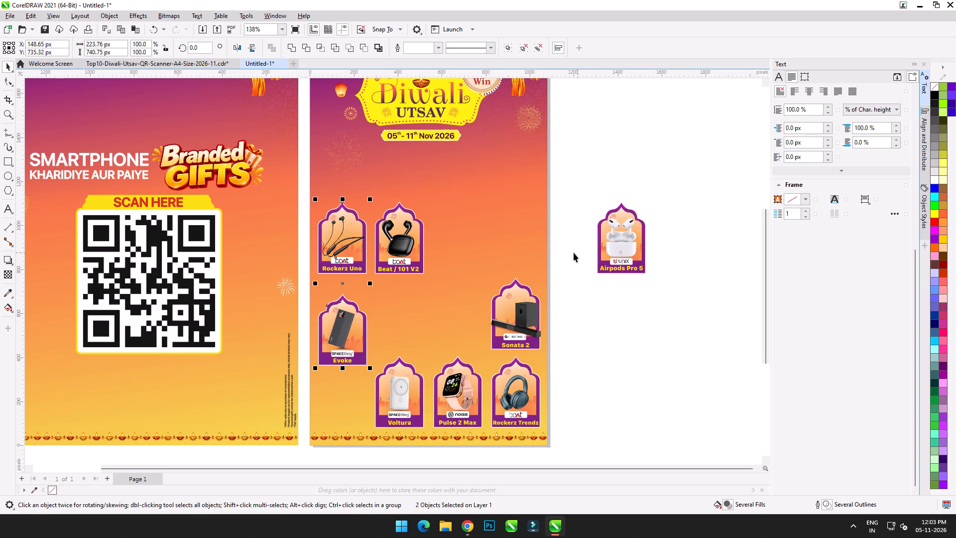
pyautogui.click(576, 251)
# Align the Beat / 101 V2 card centred above the Pulse 2 Max card, keeping it in the upper gift row.
pyautogui.click(626, 246)
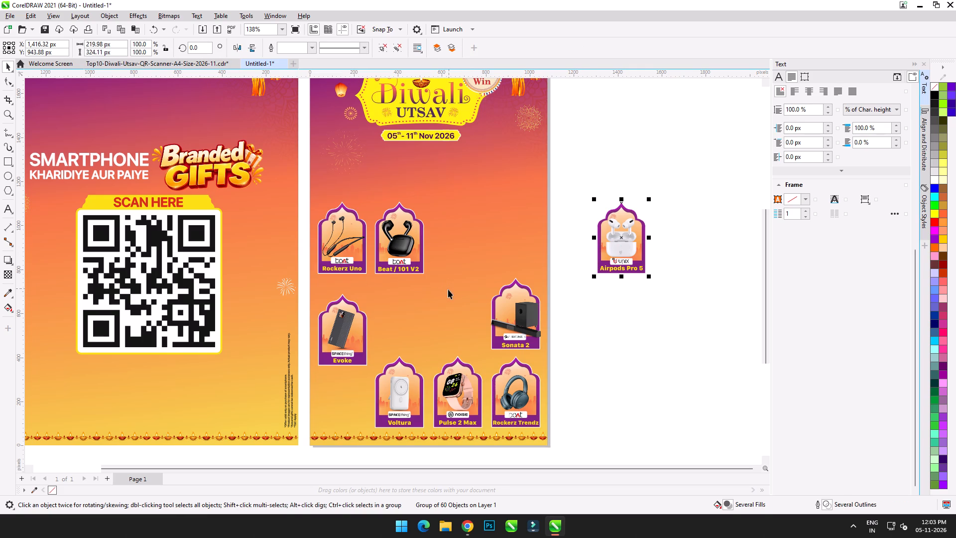
pyautogui.click(418, 260)
pyautogui.keyDown('shift'); pyautogui.click(458, 382); pyautogui.keyUp('shift')
pyautogui.press('c')
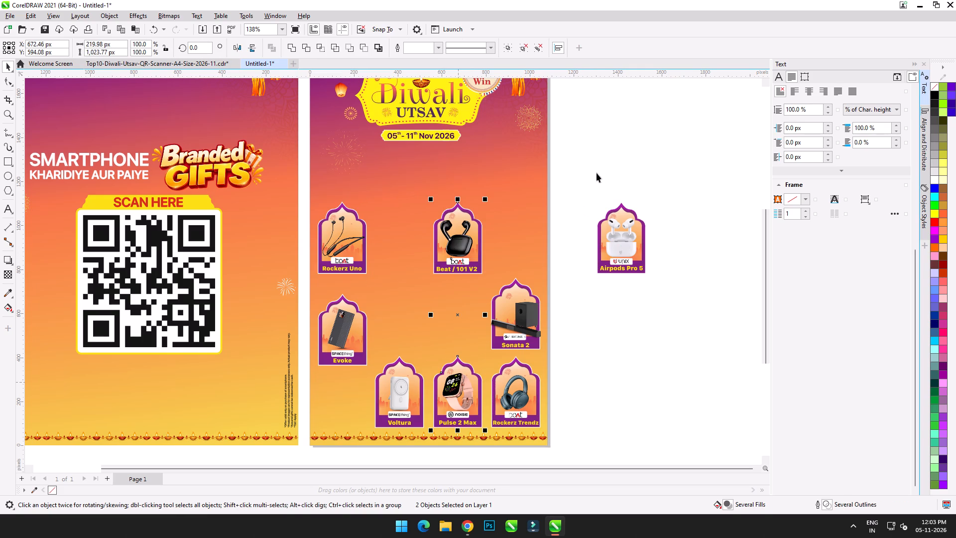
pyautogui.click(597, 172)
# Align the Airpods Pro 5 card centred above the Voltura card, between the Rockerz Uno and Beat / 101 V2 cards.
pyautogui.click(633, 252)
pyautogui.keyDown('shift'); pyautogui.click(391, 375); pyautogui.keyUp('shift')
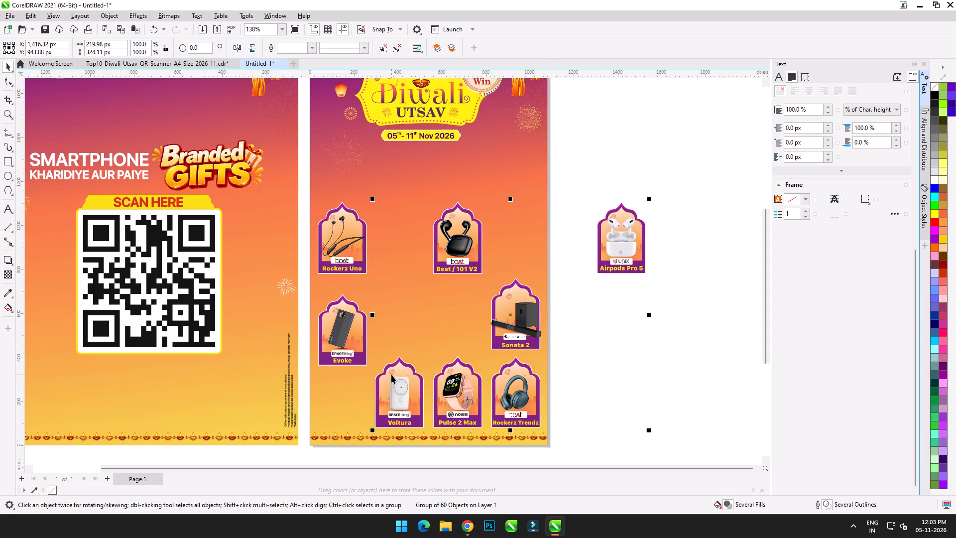
pyautogui.press('c')
pyautogui.click(638, 261)
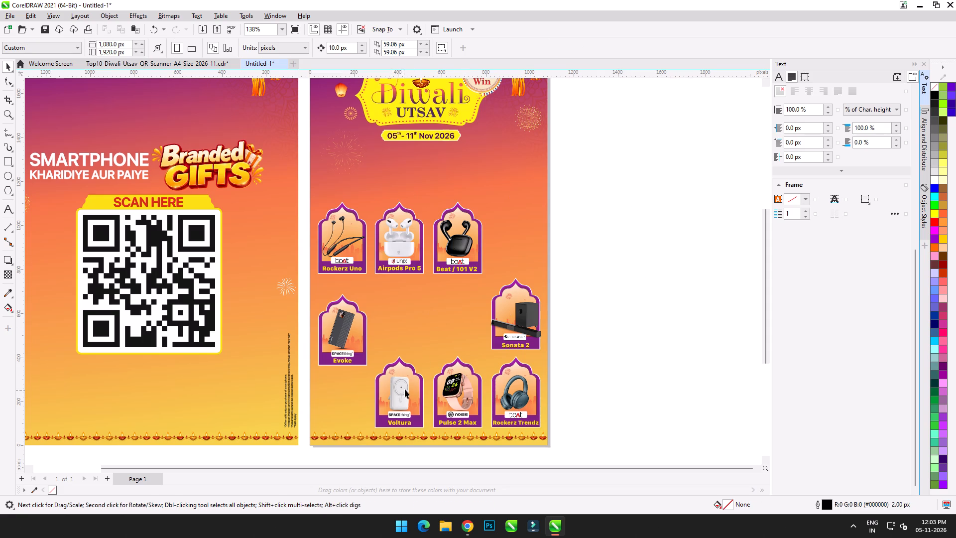
# Align the Rockerz Trendz card level with the Beat / 101 V2 card, in the fourth position of the upper gift row.
pyautogui.click(513, 401)
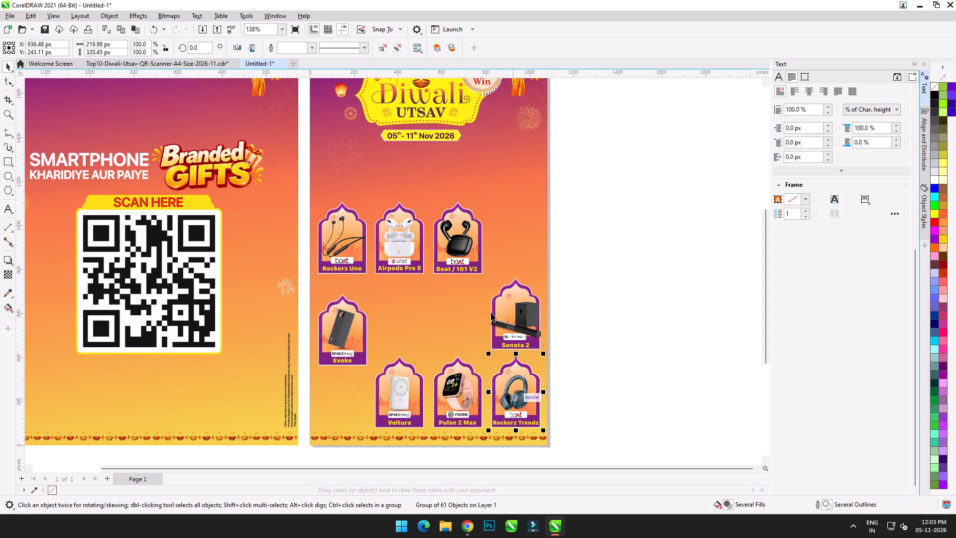
pyautogui.keyDown('shift'); pyautogui.click(468, 238); pyautogui.keyUp('shift')
pyautogui.press('e')
pyautogui.click(633, 241)
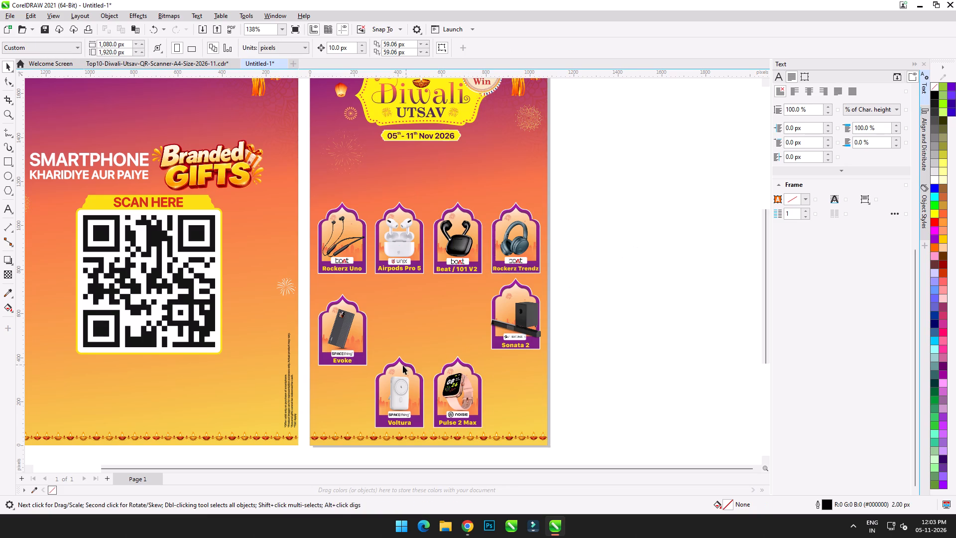
# Align the Evoke card level with the Sonata 2 card and centred below the Beat / 101 V2 card.
pyautogui.click(358, 332)
pyautogui.keyDown('shift'); pyautogui.click(503, 326); pyautogui.keyUp('shift')
pyautogui.press('e')
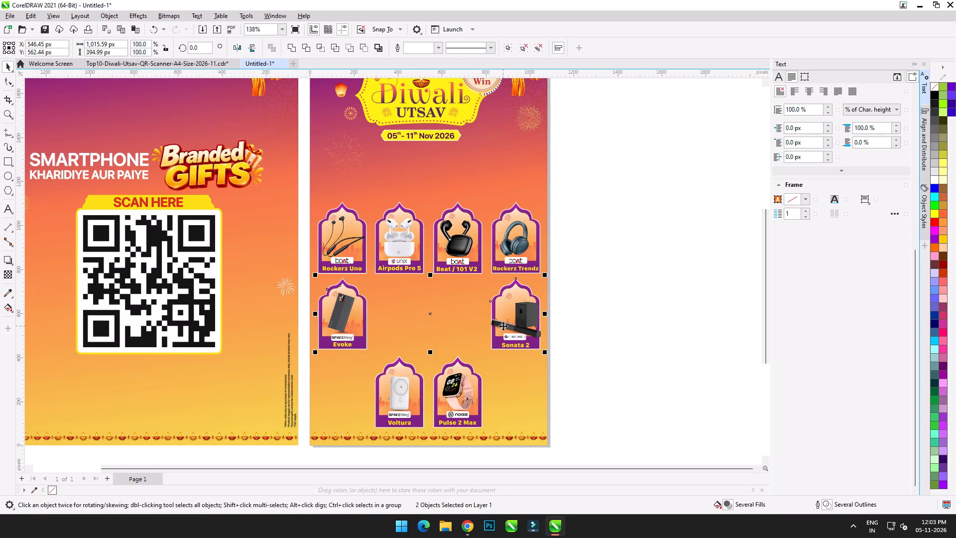
pyautogui.click(635, 296)
pyautogui.click(349, 316)
pyautogui.keyDown('shift'); pyautogui.click(453, 259); pyautogui.keyUp('shift')
pyautogui.press('c')
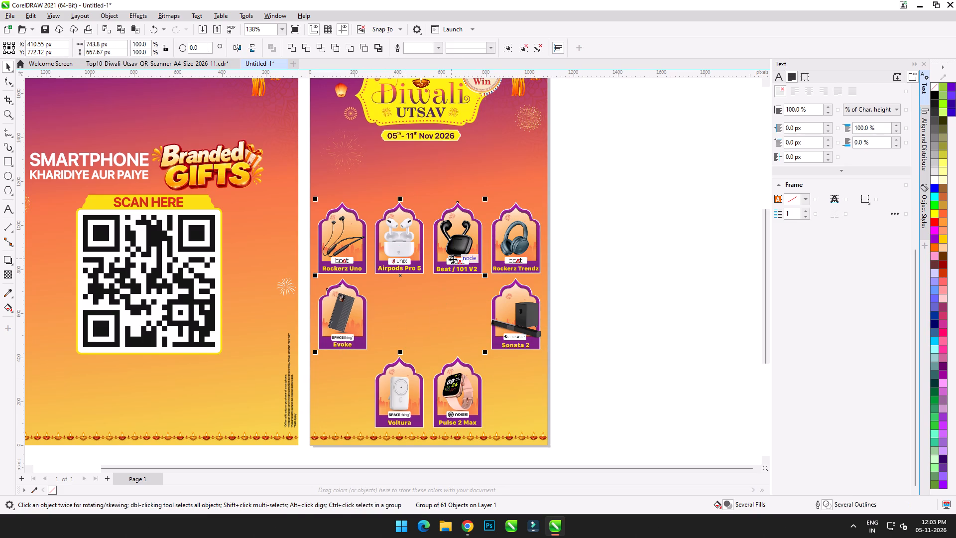
pyautogui.click(577, 286)
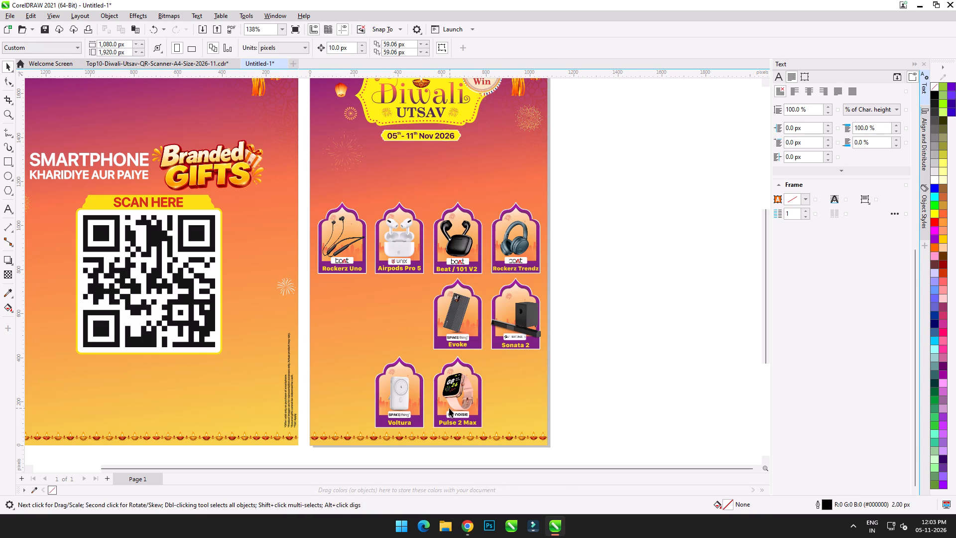
# Align the Voltura card level with the Evoke card in the lower gift row, below Airpods Pro 5.
pyautogui.click(405, 398)
pyautogui.keyDown('shift'); pyautogui.click(467, 322); pyautogui.keyUp('shift')
pyautogui.press('e')
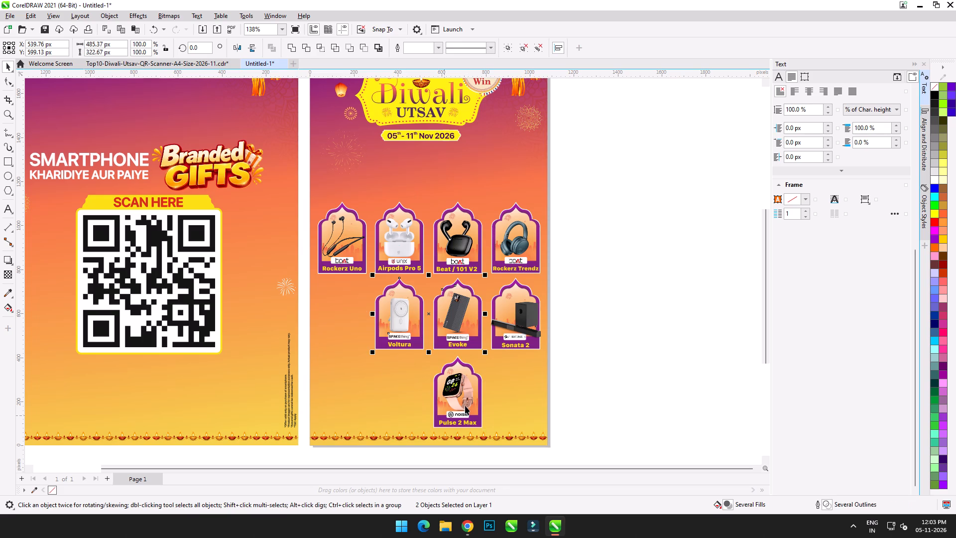
pyautogui.click(610, 353)
# Align the Pulse 2 Max card centred below Rockerz Uno and level with Voltura, in the first position of the lower gift row.
pyautogui.click(445, 392)
pyautogui.keyDown('shift'); pyautogui.click(359, 253); pyautogui.keyUp('shift')
pyautogui.press('c')
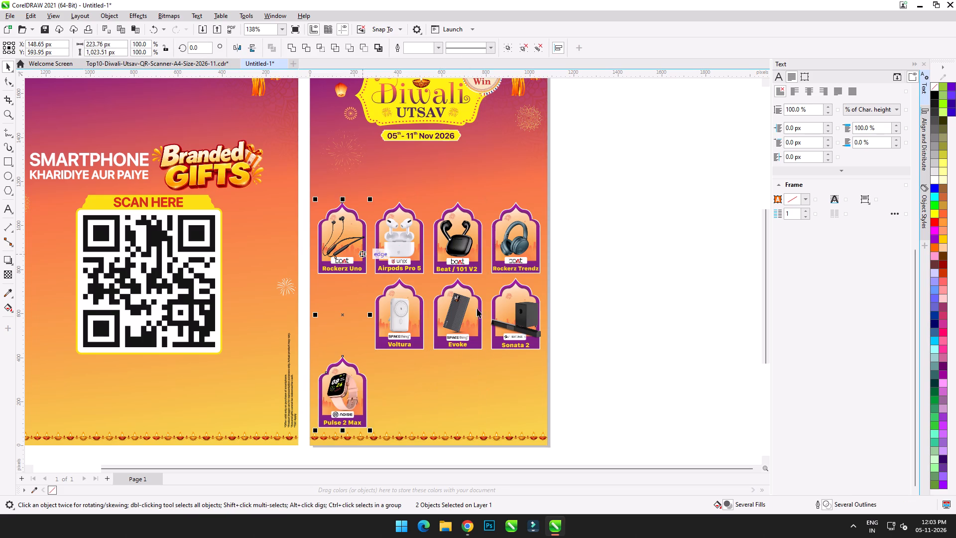
pyautogui.click(586, 307)
pyautogui.click(347, 388)
pyautogui.keyDown('shift'); pyautogui.click(410, 305); pyautogui.keyUp('shift')
pyautogui.press('e')
pyautogui.click(631, 299)
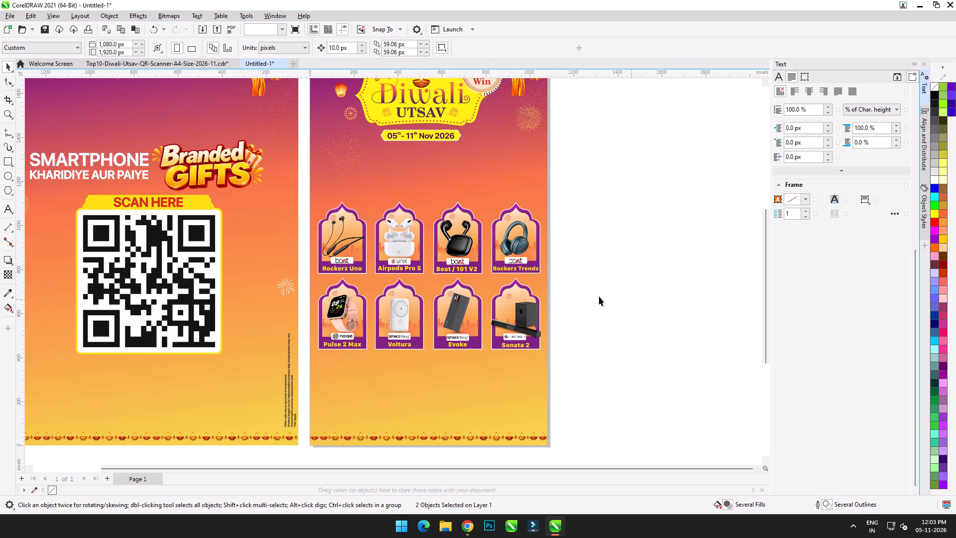
# Move both rows of gift cards together straight down the Top-10 page, to just above the diya border.
pyautogui.moveTo(618, 181); pyautogui.dragTo(302, 363)
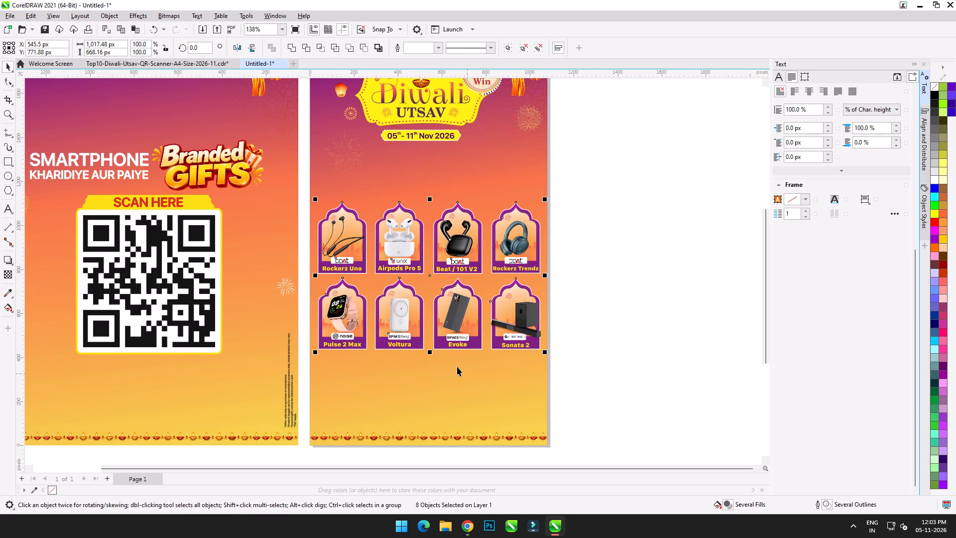
pyautogui.moveTo(453, 350); pyautogui.dragTo(448, 373)
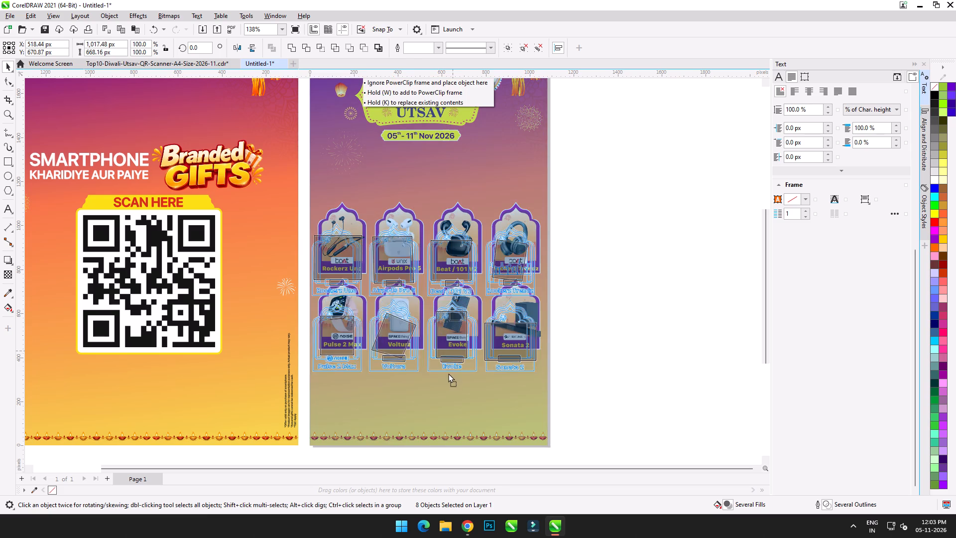
pyautogui.moveTo(448, 373); pyautogui.dragTo(463, 424)
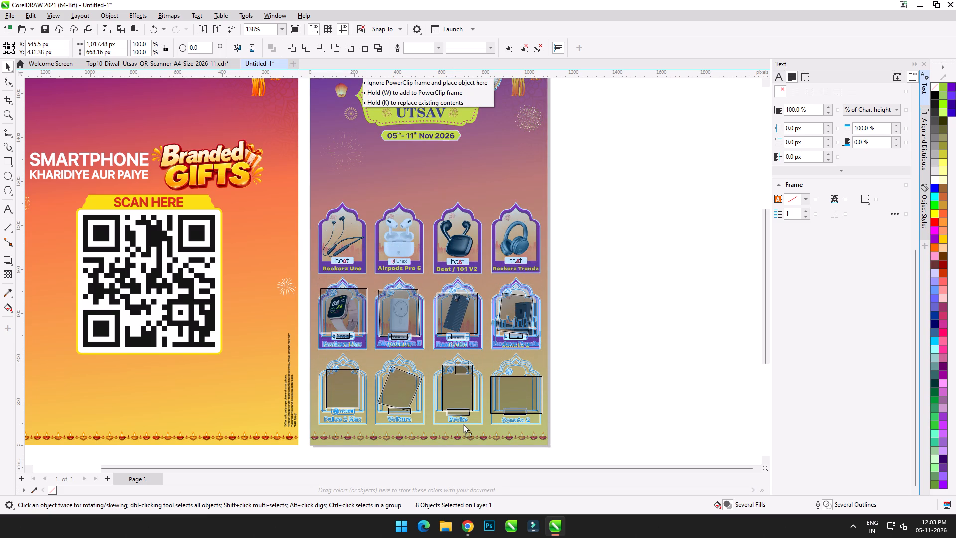
pyautogui.moveTo(463, 424); pyautogui.dragTo(464, 417)
pyautogui.click(619, 265)
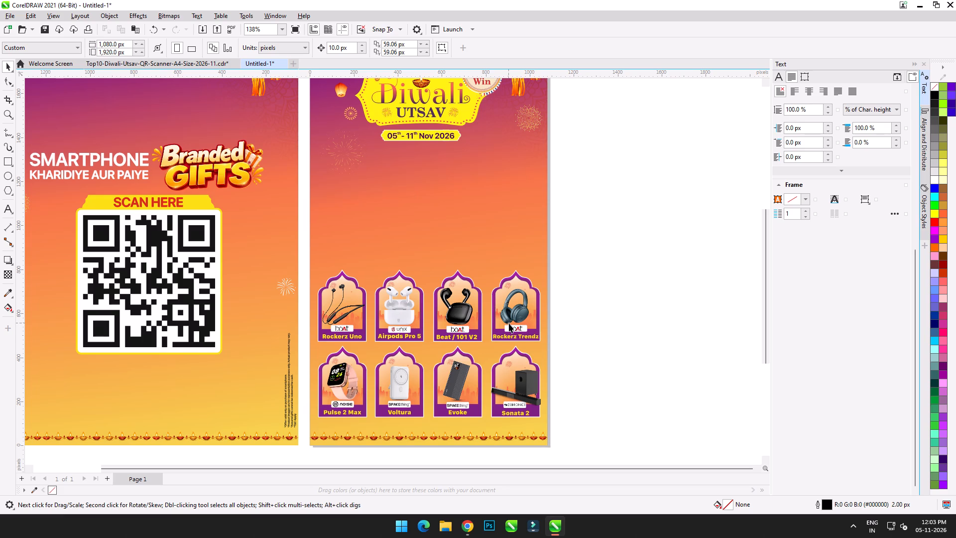
# Move the vertical disclaimer lines from the QR poster to below the Top-10 page, at about X 420, Y -139 px, and group them.
pyautogui.scroll(-3, 512, 323)
pyautogui.scroll(2, 512, 323)
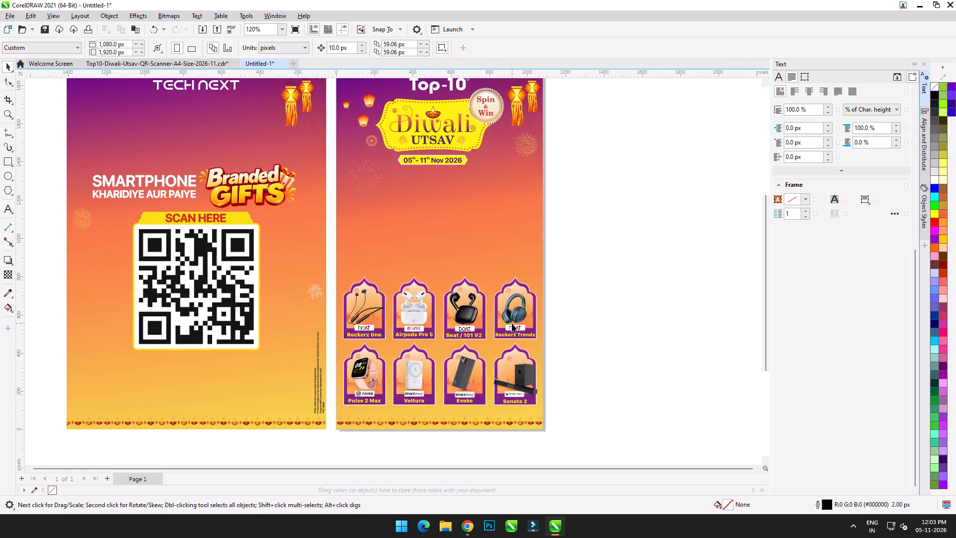
pyautogui.scroll(3, 481, 401)
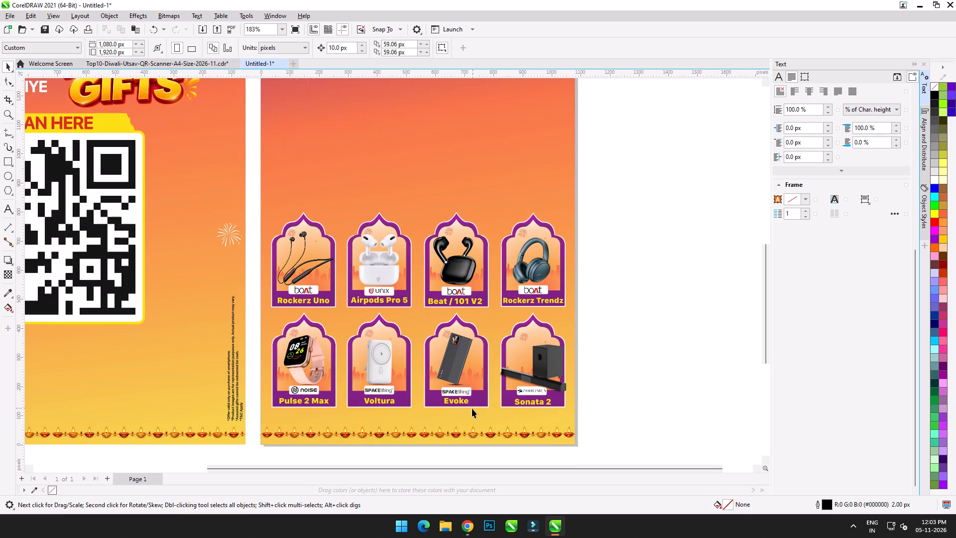
pyautogui.moveTo(239, 371); pyautogui.dragTo(275, 274, button='middle')
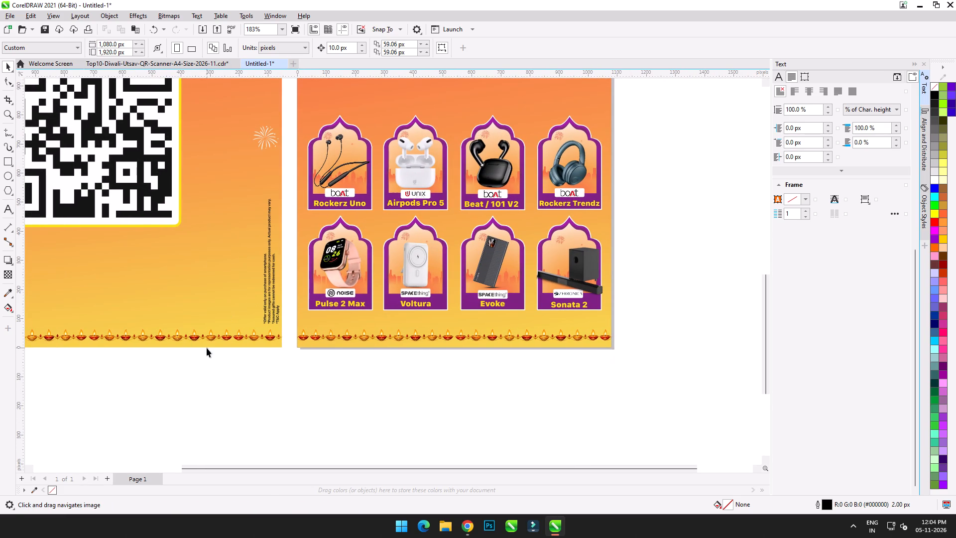
pyautogui.click(271, 282)
pyautogui.click(277, 380)
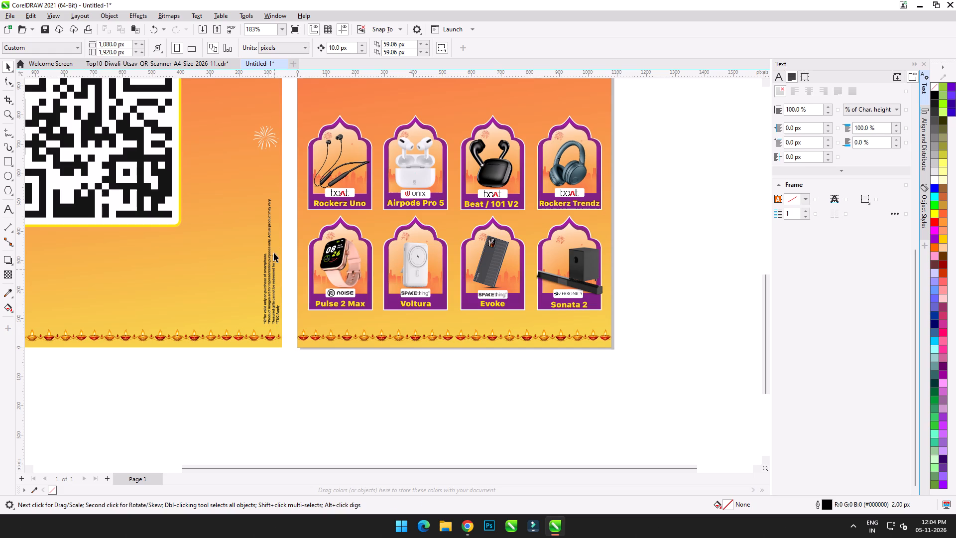
pyautogui.moveTo(287, 182); pyautogui.dragTo(230, 326)
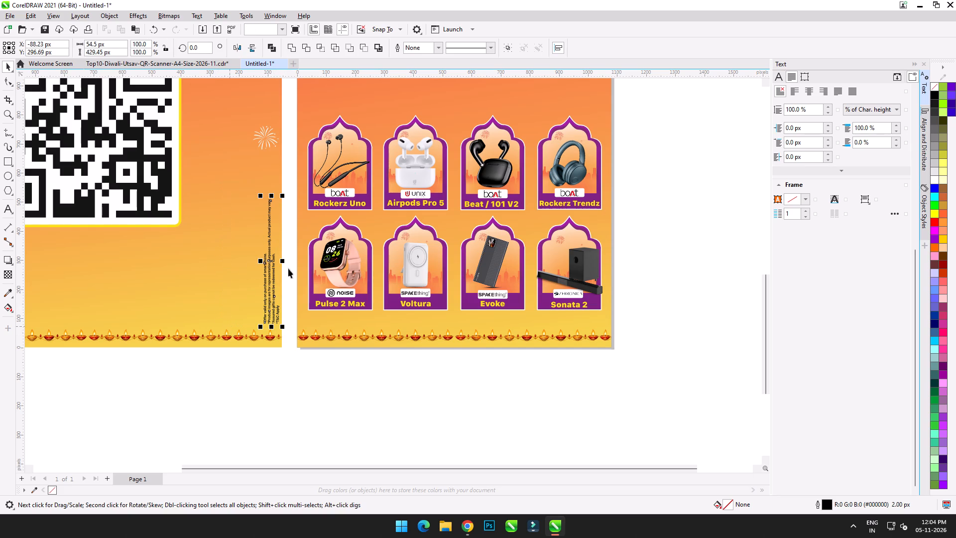
pyautogui.moveTo(268, 266); pyautogui.dragTo(416, 392)
pyautogui.hotkey('ctrl', 'g')
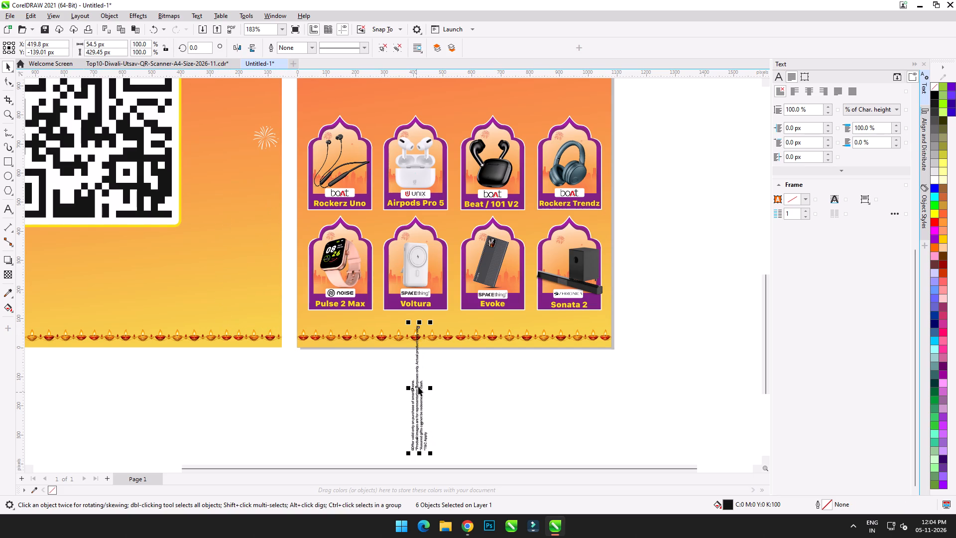
# Rotate the grouped disclaimer text to 270° so that its lines read horizontally.
pyautogui.click(419, 385)
pyautogui.moveTo(431, 321); pyautogui.dragTo(484, 401)
pyautogui.click(512, 387)
# Ungroup the horizontal disclaimer text below the Top-10 page.
pyautogui.scroll(4, 487, 387)
pyautogui.moveTo(464, 400); pyautogui.dragTo(390, 366, button='middle')
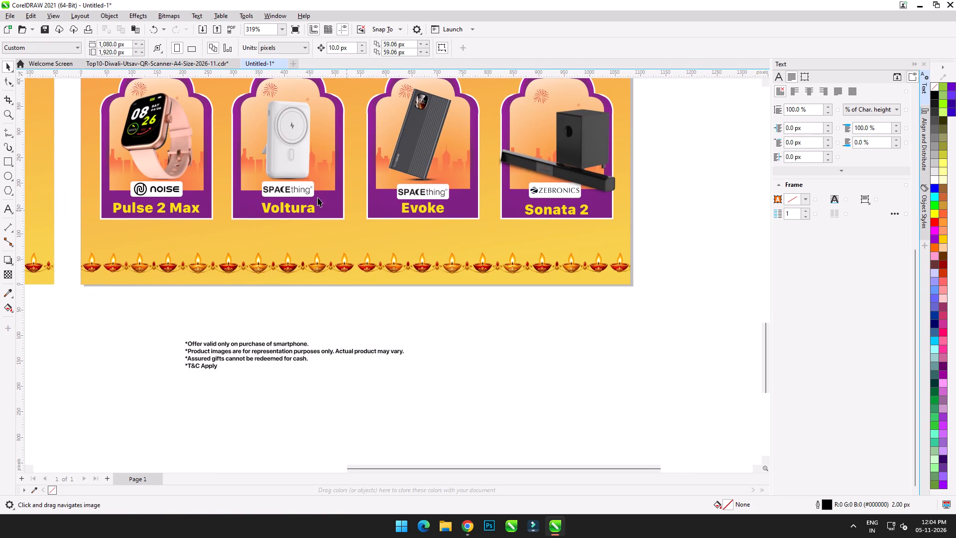
pyautogui.moveTo(117, 311); pyautogui.dragTo(537, 409)
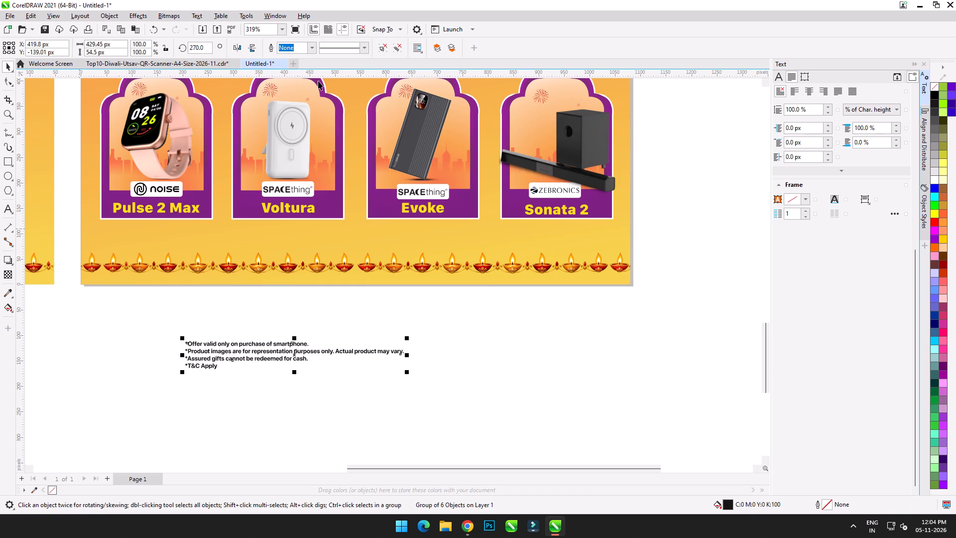
pyautogui.click(385, 43)
pyautogui.click(464, 301)
# Group the disclaimer curves line by line, covering the "*Offer valid only" line and the "*Product images" line.
pyautogui.scroll(4, 235, 344)
pyautogui.moveTo(90, 302); pyautogui.dragTo(427, 356)
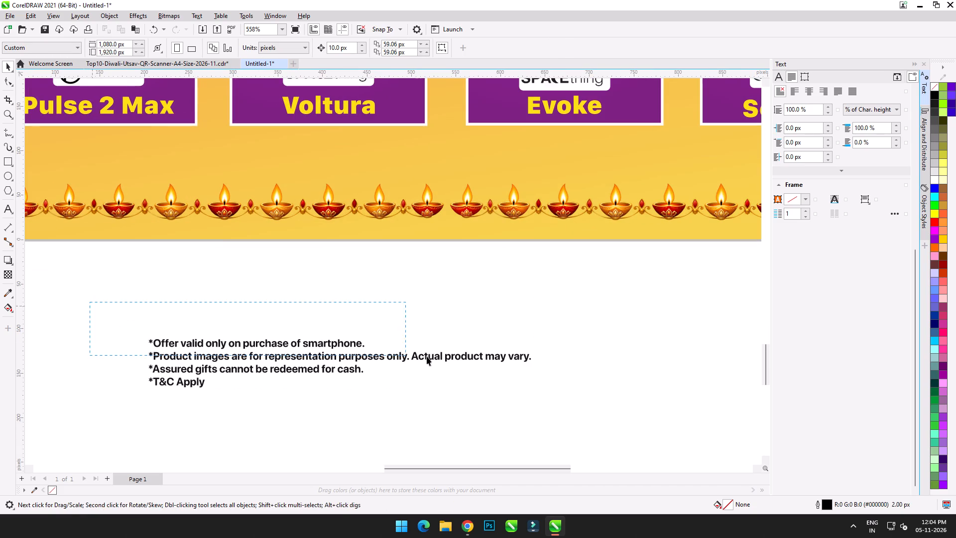
pyautogui.moveTo(427, 356); pyautogui.dragTo(436, 350)
pyautogui.hotkey('ctrl', 'g')
pyautogui.click(587, 387)
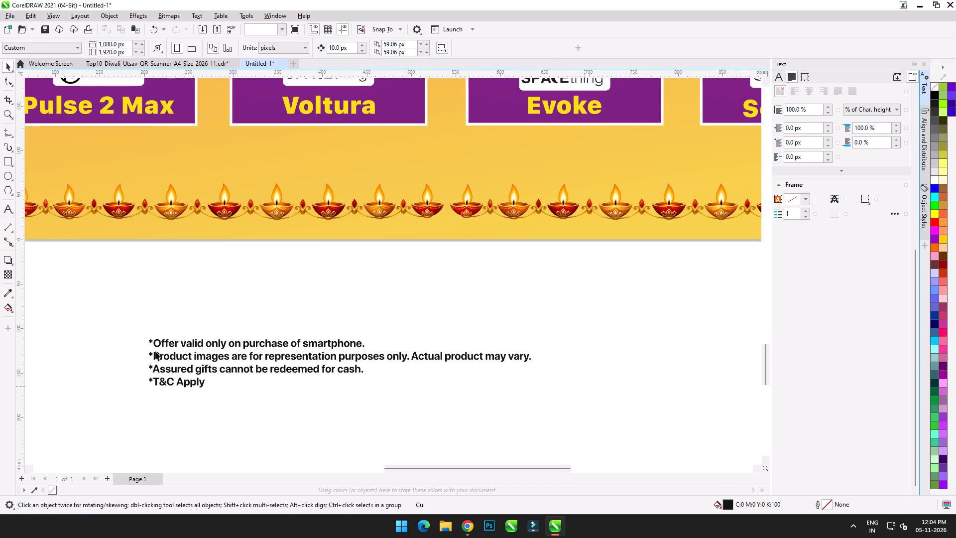
pyautogui.moveTo(137, 346); pyautogui.dragTo(584, 367)
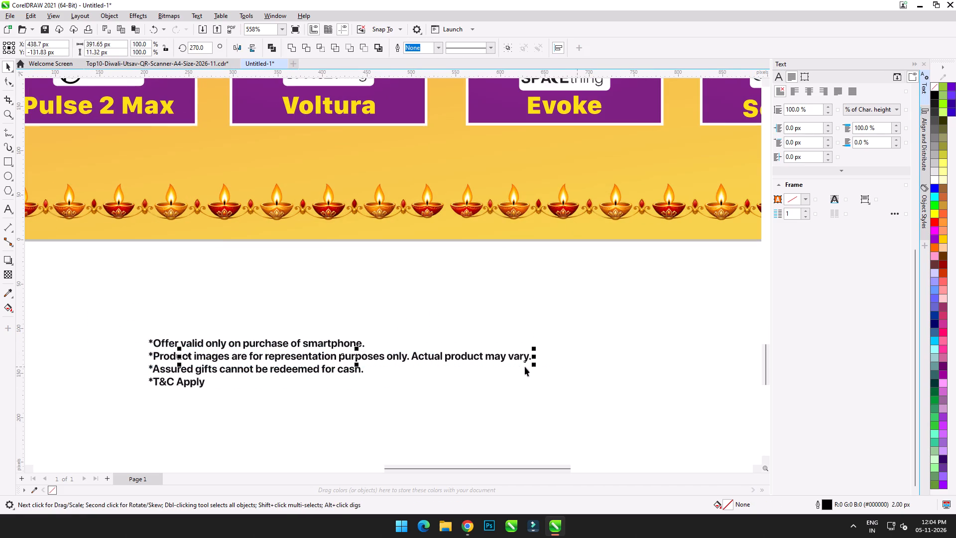
pyautogui.hotkey('ctrl', 'g')
# Group the curves of the "*Product images" and "*Assured gifts" disclaimer lines together.
pyautogui.click(93, 403)
pyautogui.moveTo(136, 361); pyautogui.dragTo(409, 380)
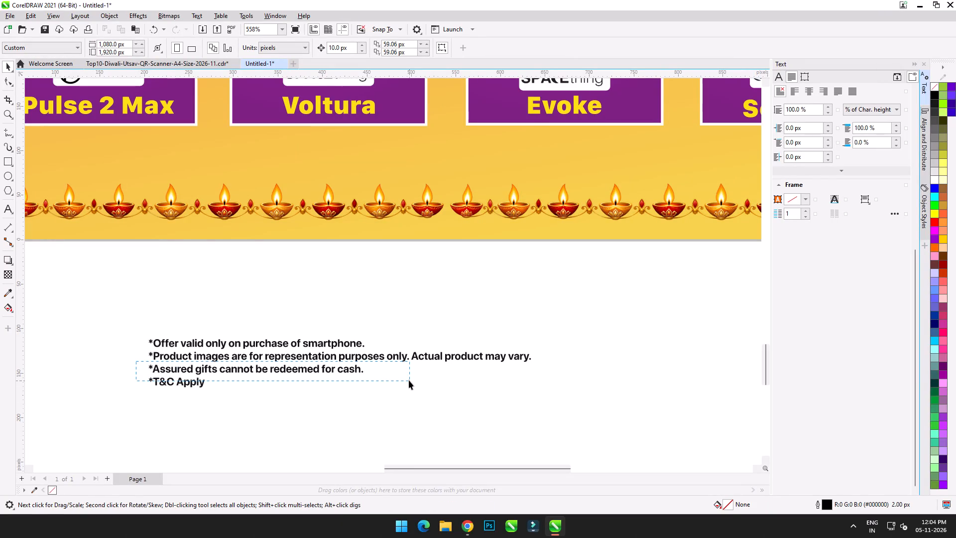
pyautogui.moveTo(409, 380); pyautogui.dragTo(409, 377)
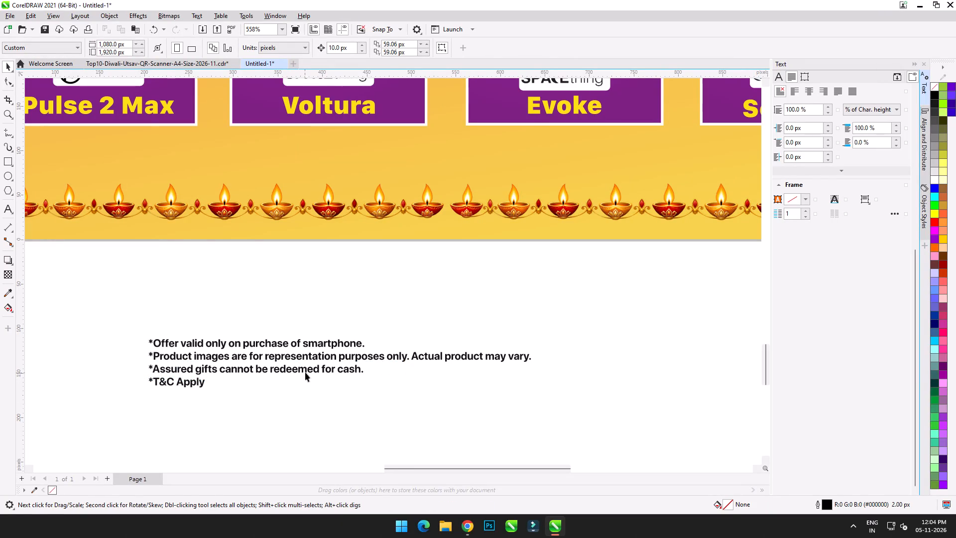
pyautogui.click(305, 372)
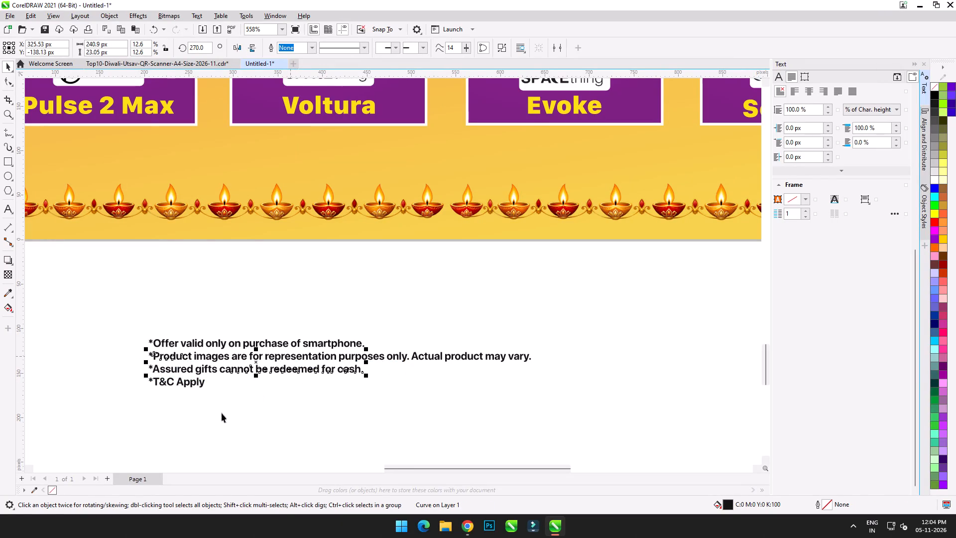
pyautogui.click(371, 383)
pyautogui.click(409, 358)
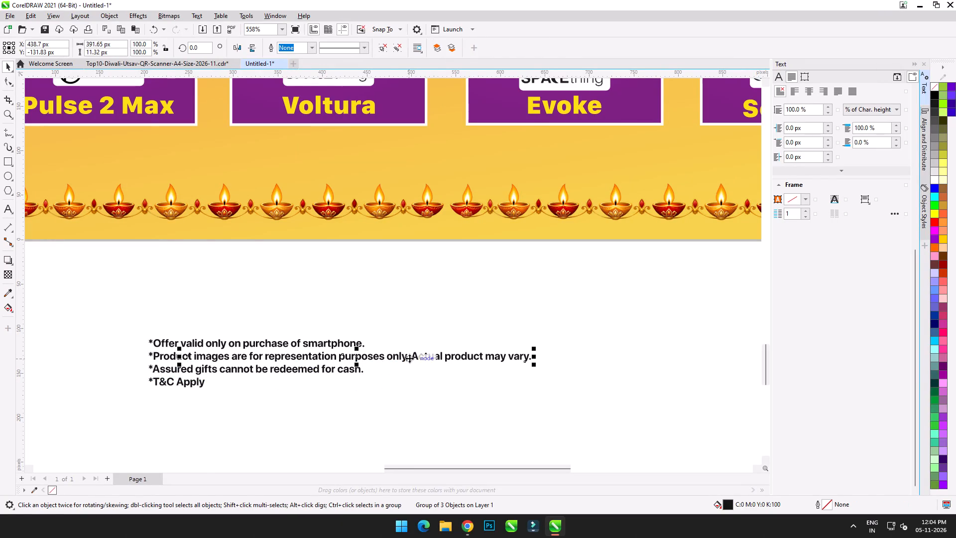
pyautogui.click(128, 352)
pyautogui.moveTo(143, 349); pyautogui.dragTo(407, 373)
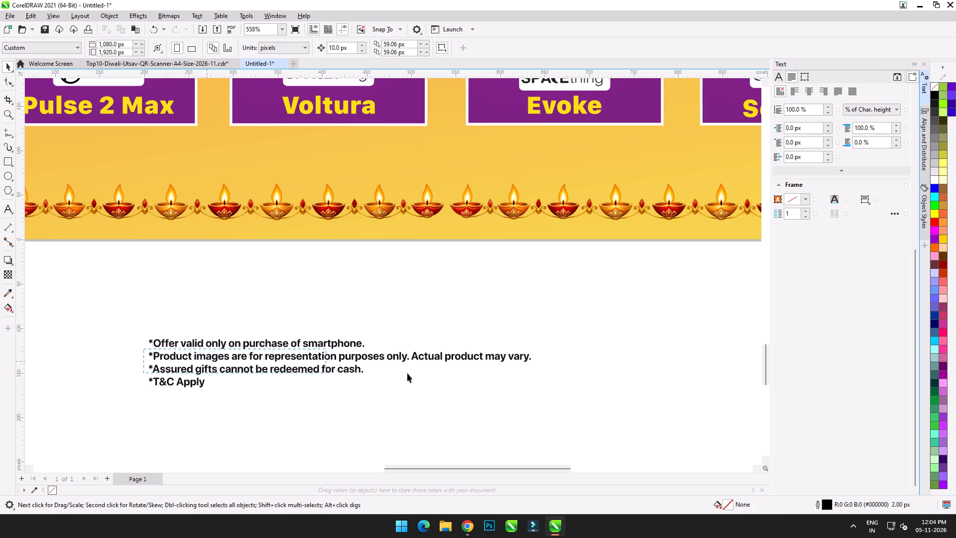
pyautogui.moveTo(407, 373); pyautogui.dragTo(599, 376)
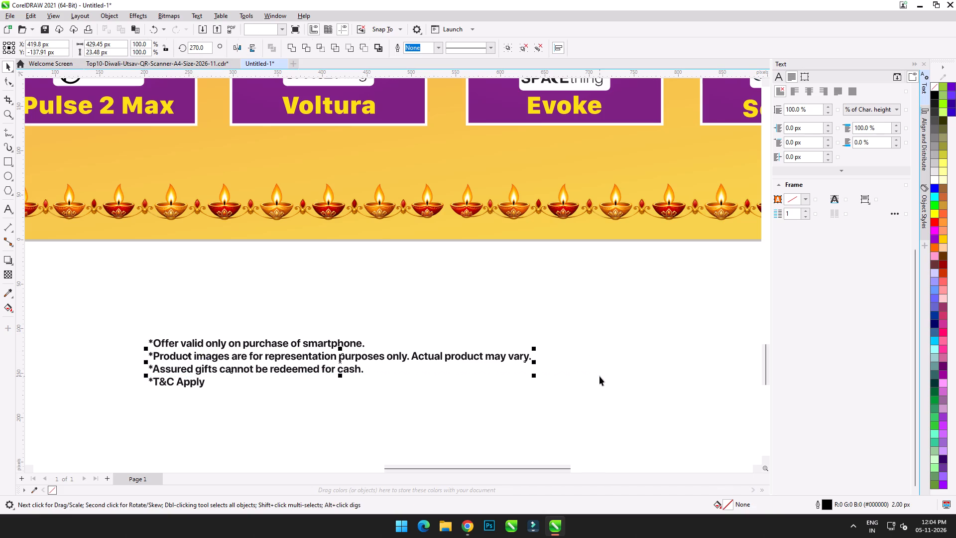
pyautogui.hotkey('ctrl', 'g')
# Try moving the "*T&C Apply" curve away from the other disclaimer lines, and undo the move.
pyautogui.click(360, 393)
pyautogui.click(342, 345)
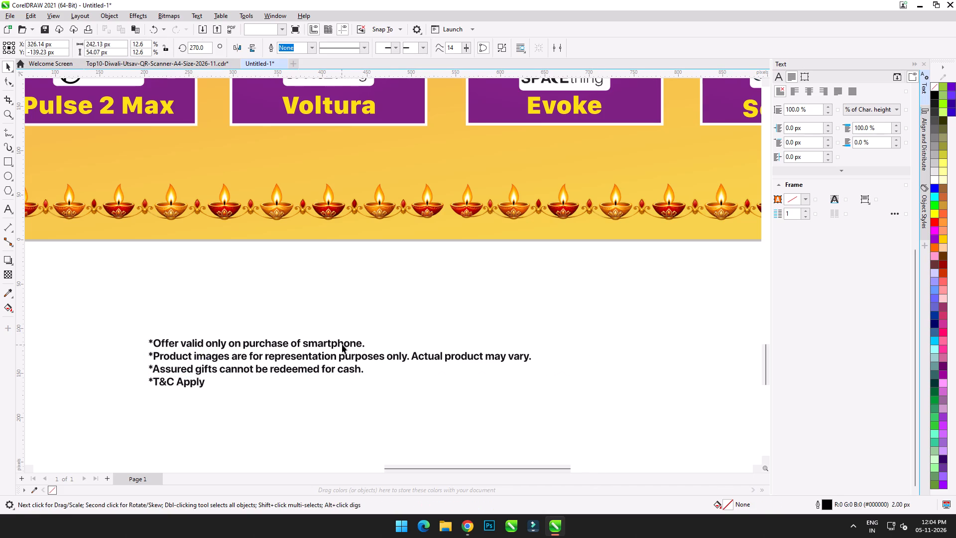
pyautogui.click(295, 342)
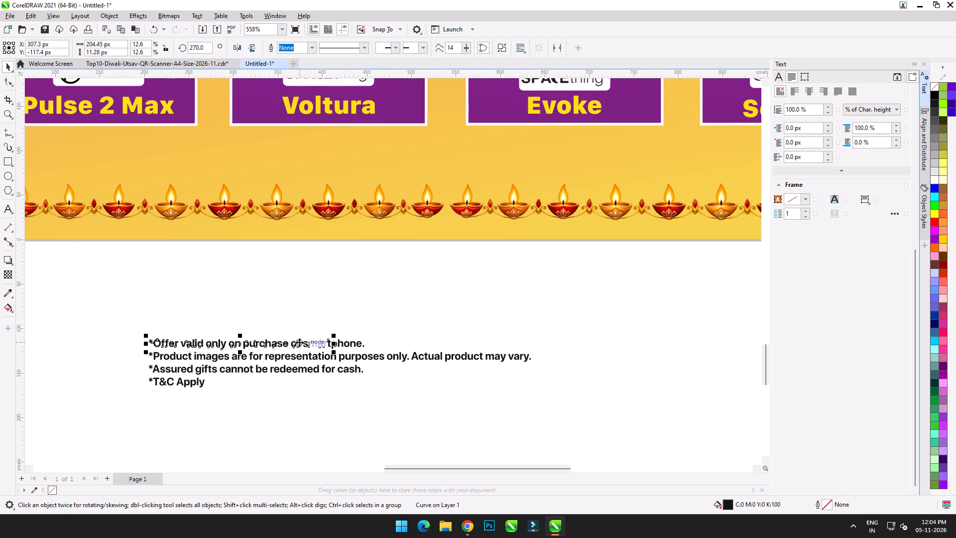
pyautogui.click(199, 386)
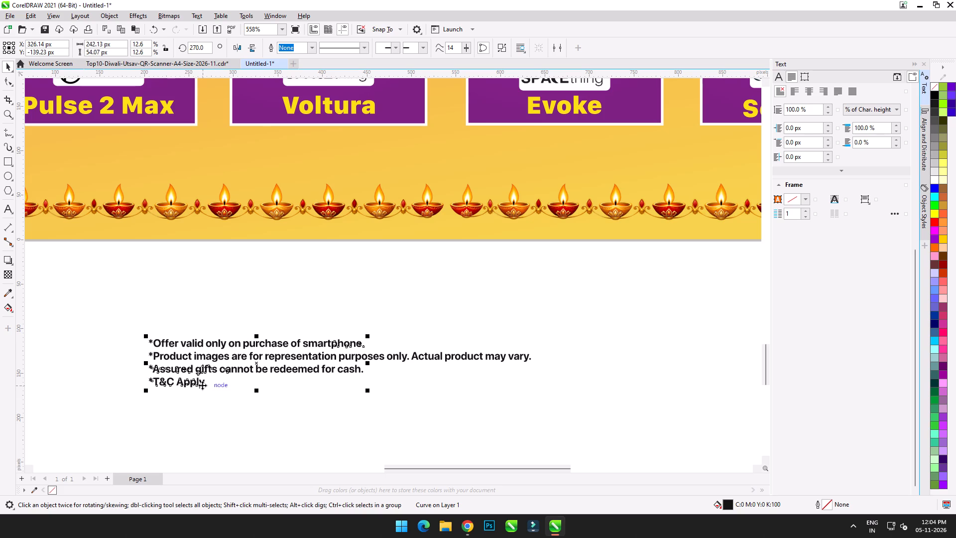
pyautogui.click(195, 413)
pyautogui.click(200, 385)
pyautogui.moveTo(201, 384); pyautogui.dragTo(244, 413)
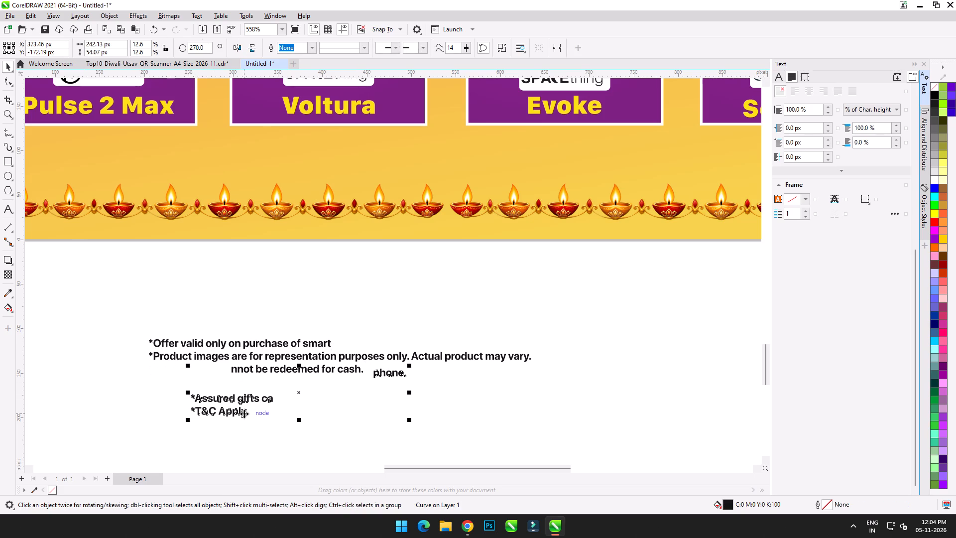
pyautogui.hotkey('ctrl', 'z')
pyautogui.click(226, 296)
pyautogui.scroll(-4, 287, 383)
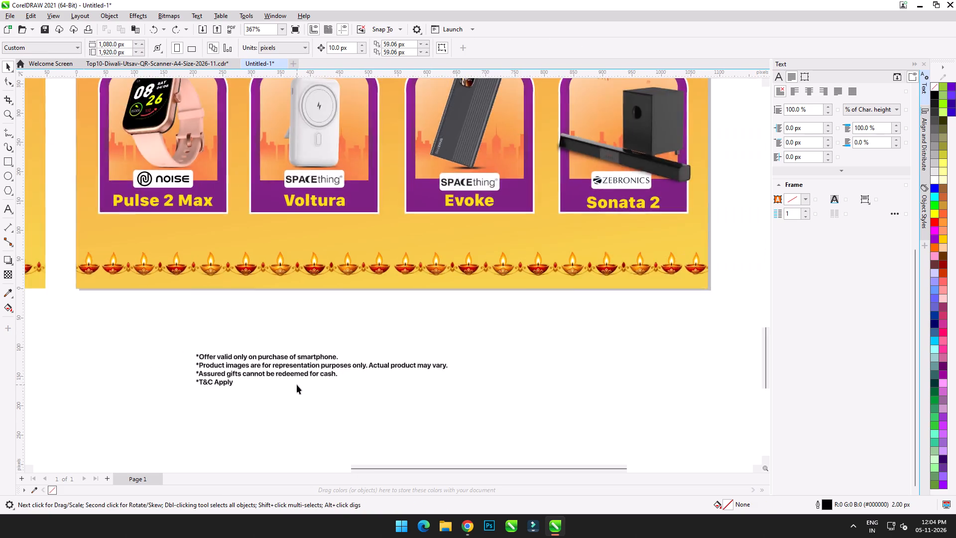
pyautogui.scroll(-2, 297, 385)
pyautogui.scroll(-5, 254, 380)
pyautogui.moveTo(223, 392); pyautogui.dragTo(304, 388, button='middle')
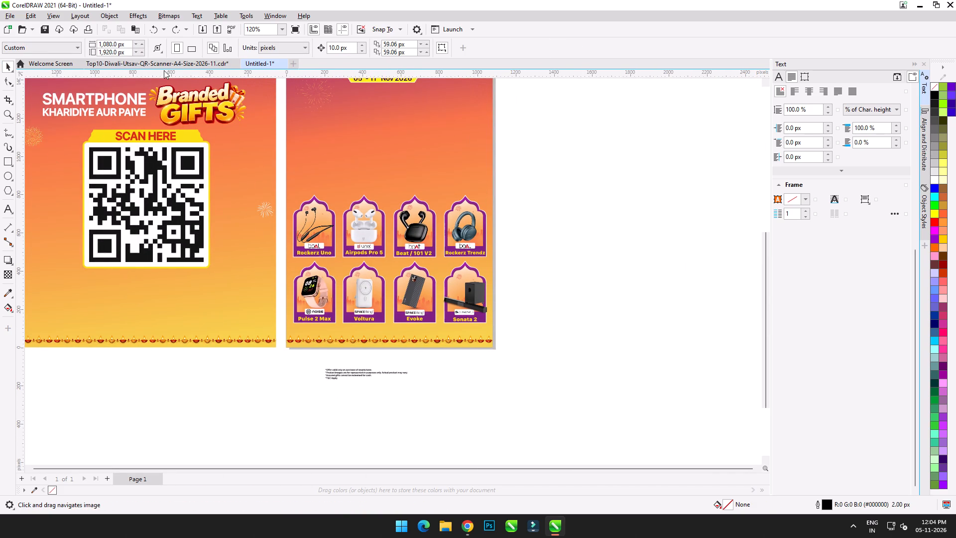
# Check both pages of the A4 QR-scanner source poster for reference and return to the Untitled-1 layout.
pyautogui.click(165, 66)
pyautogui.scroll(-3, 341, 309)
pyautogui.moveTo(348, 323); pyautogui.dragTo(353, 239, button='middle')
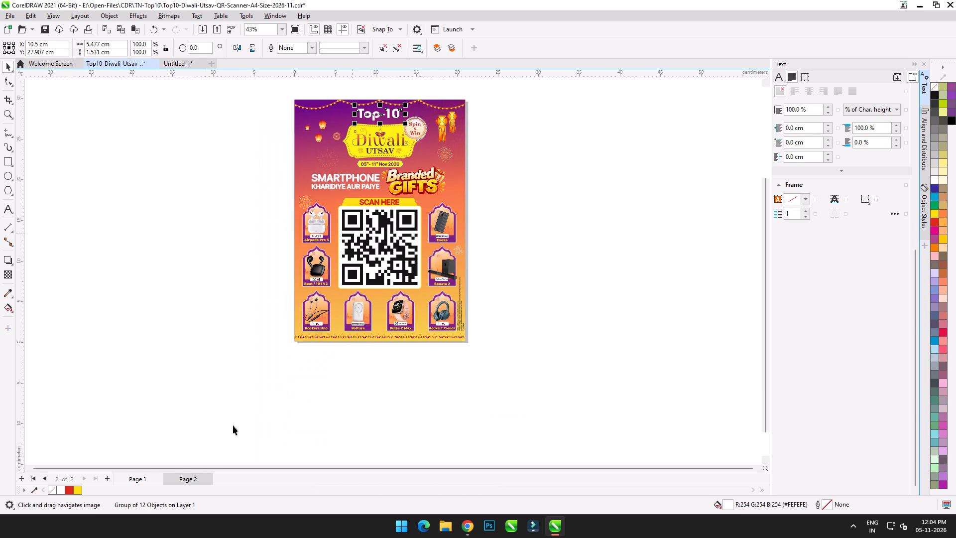
pyautogui.click(137, 479)
pyautogui.click(182, 480)
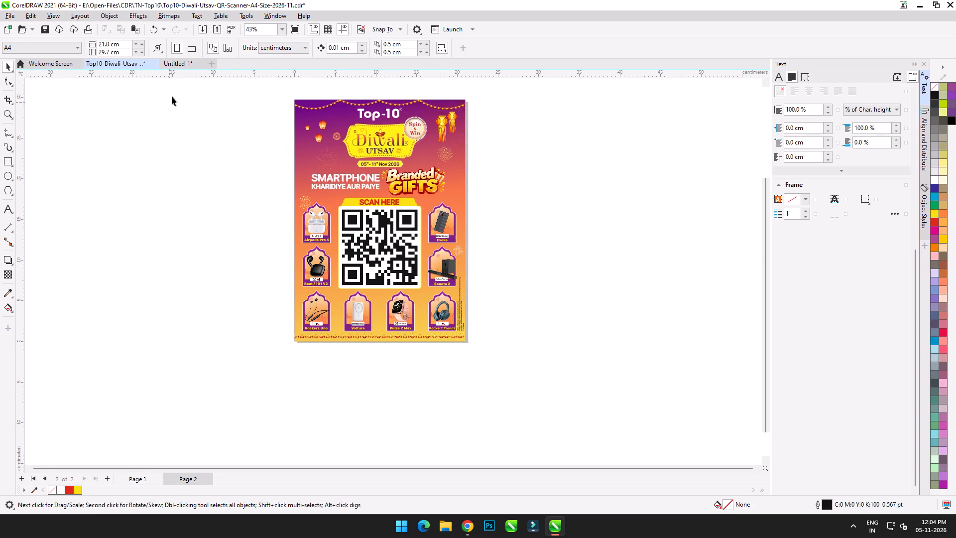
pyautogui.click(179, 66)
# Start a new 24 pt Arial artistic text object with the letter "O" in the empty area below the curve disclaimer.
pyautogui.scroll(7, 408, 378)
pyautogui.moveTo(358, 387); pyautogui.dragTo(312, 314, button='middle')
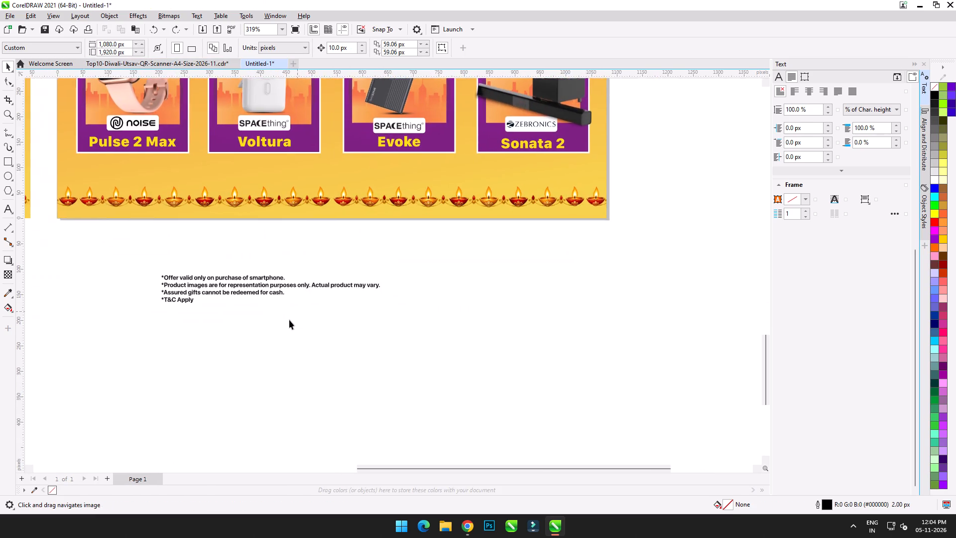
pyautogui.scroll(2, 288, 321)
pyautogui.click(6, 209)
pyautogui.click(154, 343)
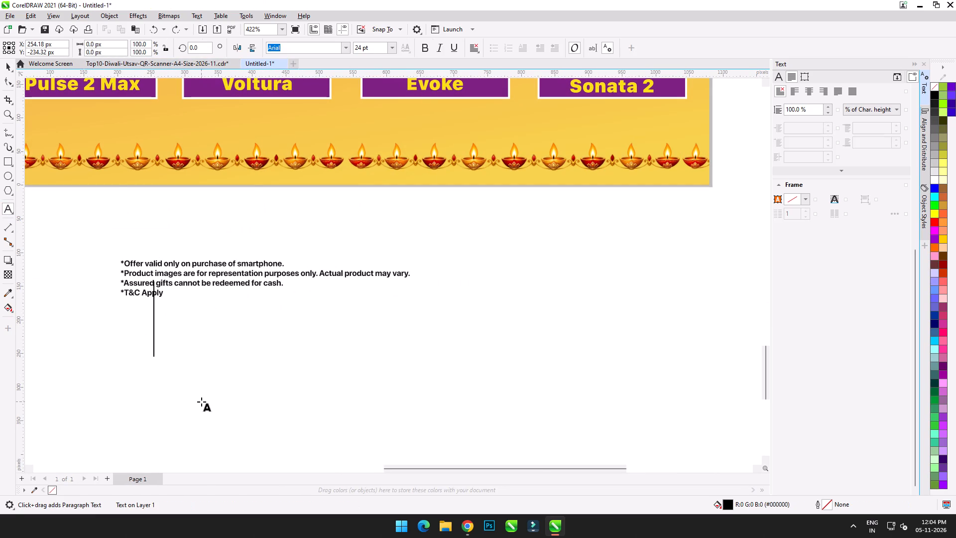
pyautogui.click(781, 74)
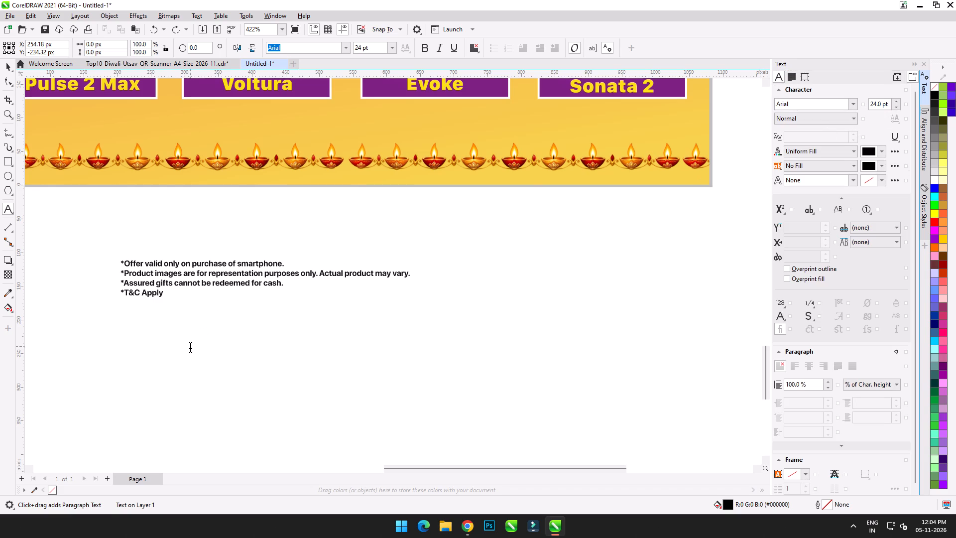
pyautogui.click(187, 354)
pyautogui.scroll(-4, 213, 378)
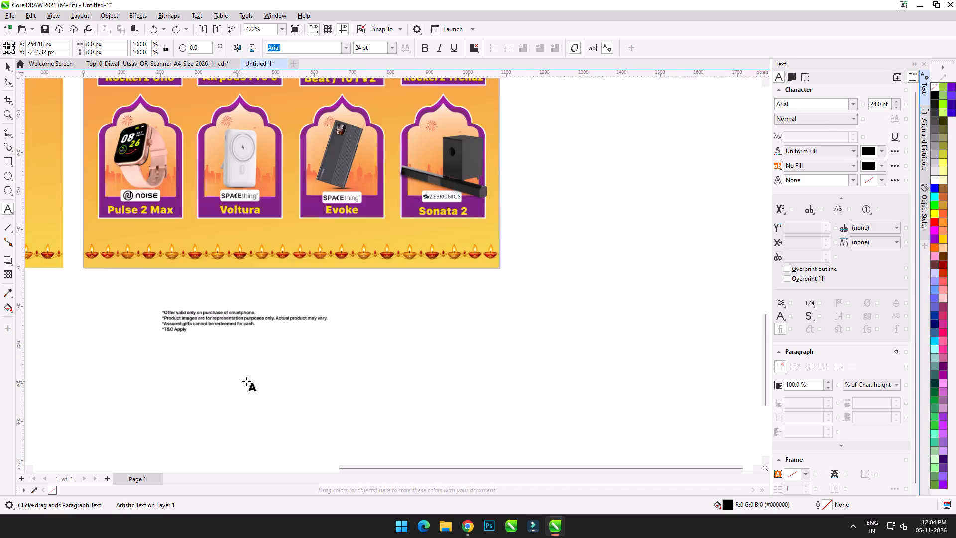
pyautogui.scroll(-4, 246, 381)
pyautogui.moveTo(248, 390); pyautogui.dragTo(249, 362, button='middle')
pyautogui.scroll(7, 244, 367)
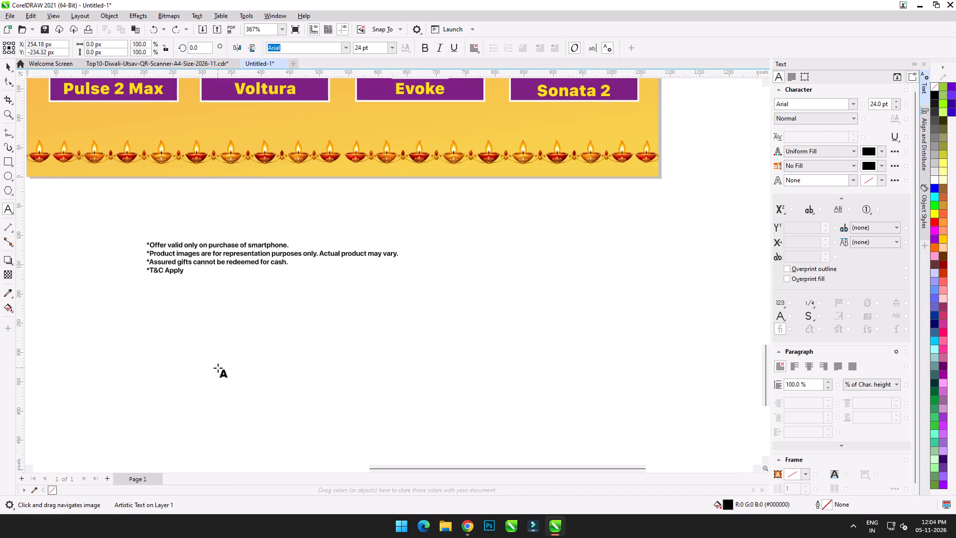
pyautogui.hotkey('shift', 'o')
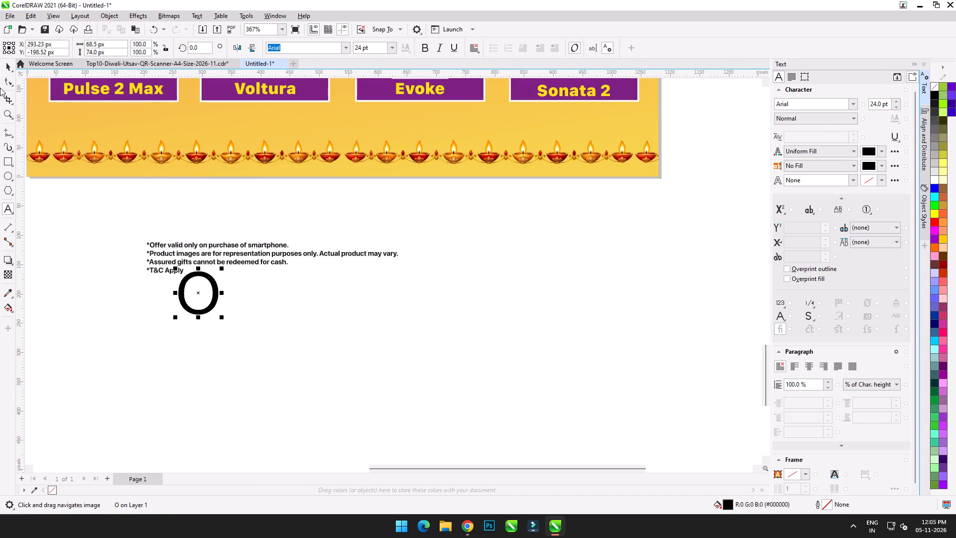
# Move the "O" text clear of the curve disclaimer and scale it down to about 3.6 pt to match the disclaimer's letter size.
pyautogui.click(10, 63)
pyautogui.moveTo(200, 294); pyautogui.dragTo(191, 312)
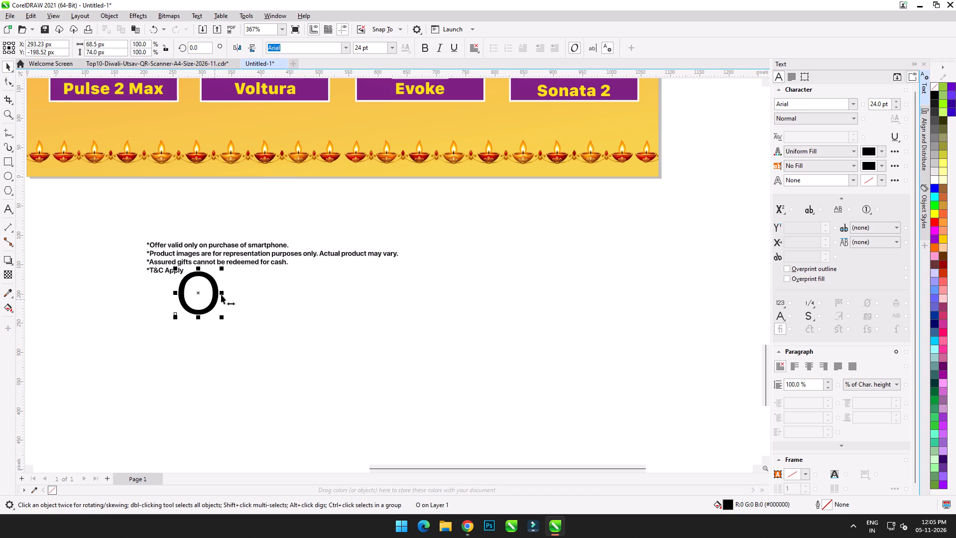
pyautogui.moveTo(200, 292); pyautogui.dragTo(187, 325)
pyautogui.keyDown('shift'); pyautogui.moveTo(211, 301); pyautogui.dragTo(200, 302); pyautogui.keyUp('shift')
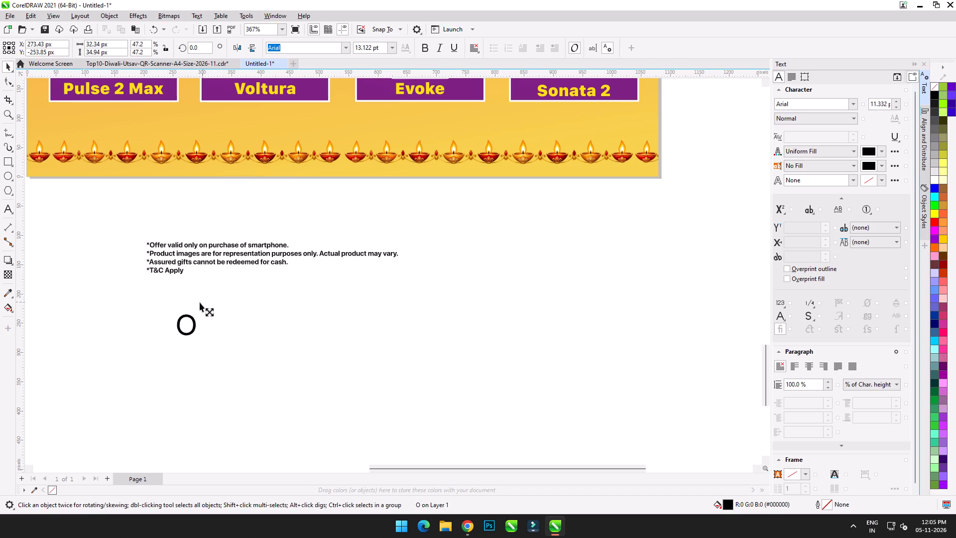
pyautogui.keyDown('shift'); pyautogui.moveTo(200, 302); pyautogui.dragTo(194, 302); pyautogui.keyUp('shift')
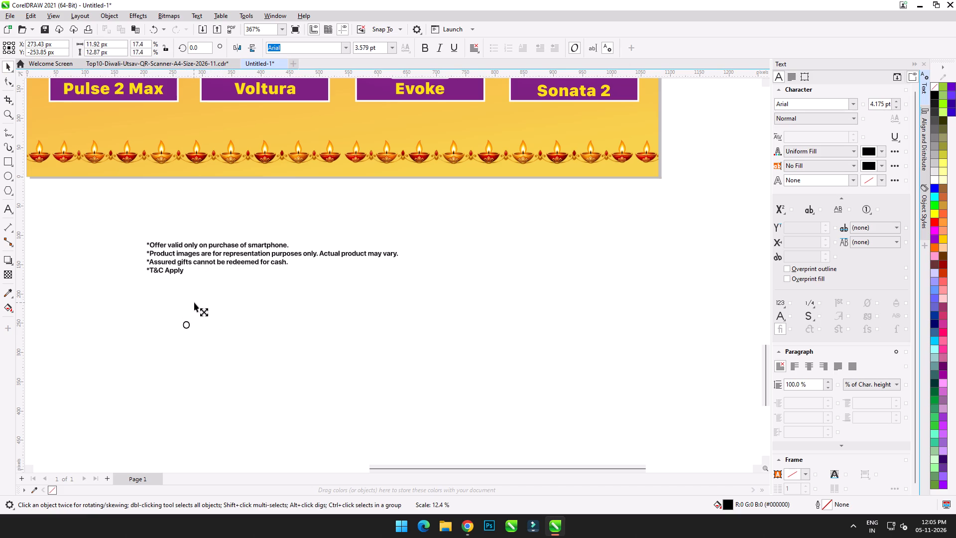
pyautogui.keyDown('shift'); pyautogui.moveTo(194, 302); pyautogui.dragTo(194, 302); pyautogui.keyUp('shift')
# Replace the letter with "*Offer valid only on purchase of smartphone. Product images are representation purpose only. Actual product may vary.".
pyautogui.doubleClick(188, 324)
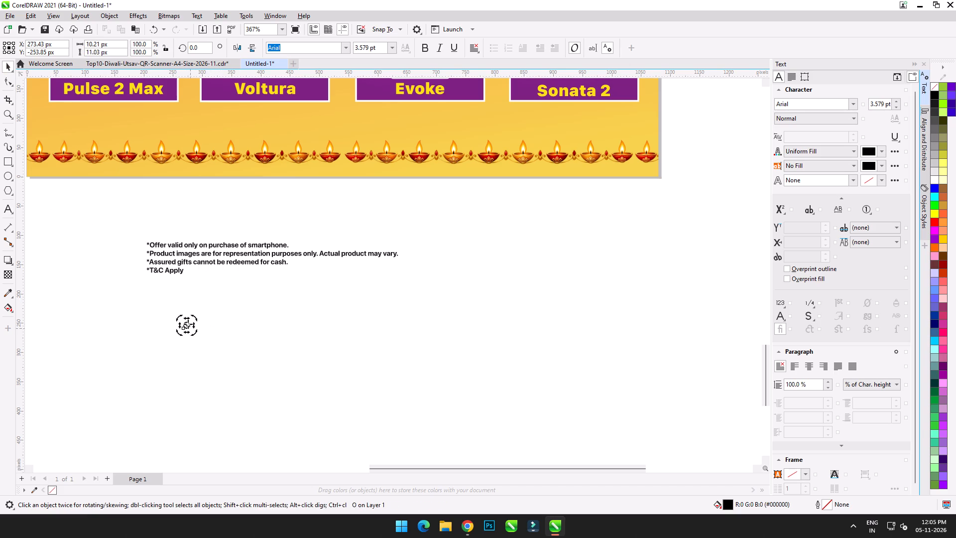
pyautogui.hotkey('ctrl', 'a')
pyautogui.press('/')
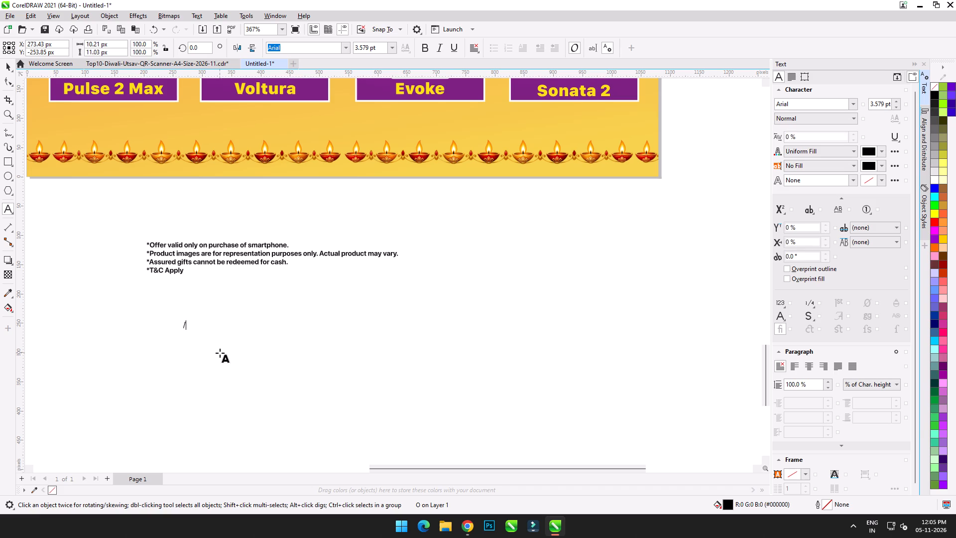
pyautogui.press('BackSpace')
pyautogui.write('*Offer valid only on')
pyautogui.press('space')
pyautogui.write('purchase of smartphone.')
pyautogui.press('space')
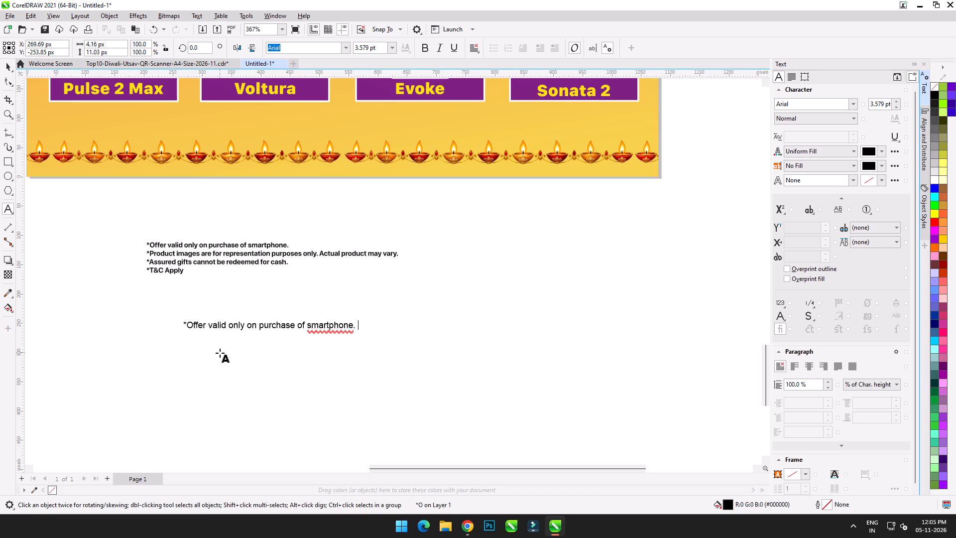
pyautogui.write('Pro')
pyautogui.write('duct images are representation')
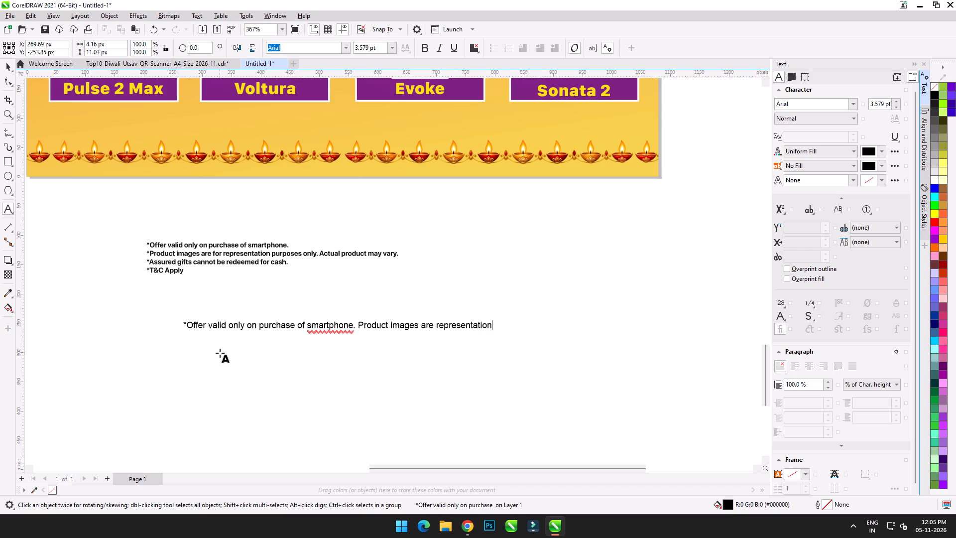
pyautogui.press('space')
pyautogui.write('purpose only. Actual')
pyautogui.press('space')
pyautogui.write('product may vary')
pyautogui.press('.')
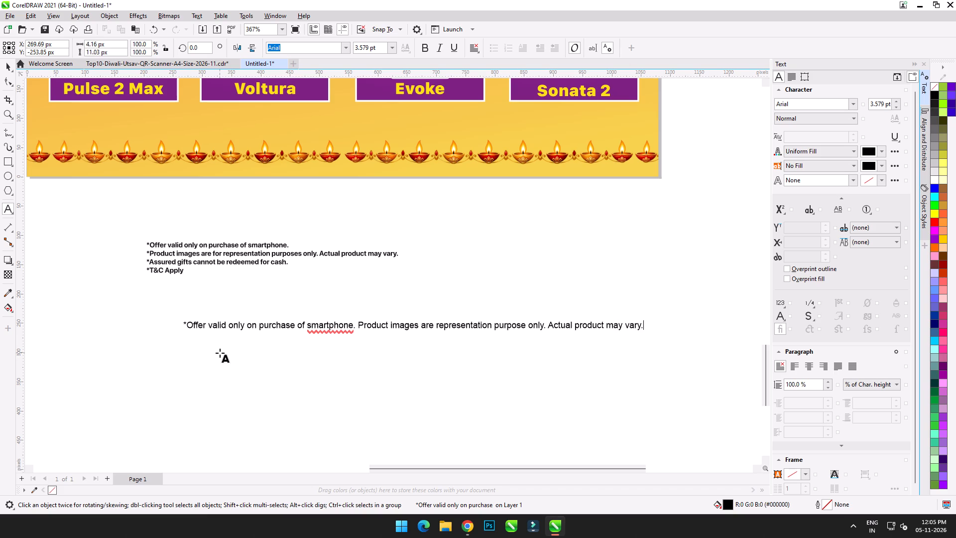
# Add a second line to the new disclaimer reading "*Assured gifts cannot be redeemed for cash. *T&C Apply.".
pyautogui.press('Return')
pyautogui.write('*Assured')
pyautogui.press('space')
pyautogui.write('gi')
pyautogui.write('fts cannot be red')
pyautogui.write('eemed for cash.')
pyautogui.press('space')
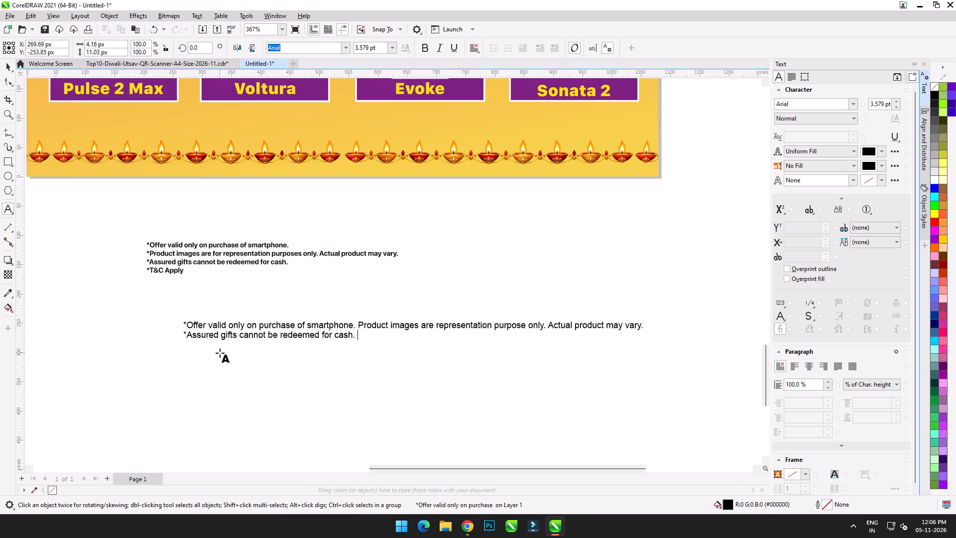
pyautogui.press('*')
pyautogui.write('T&C Apply')
pyautogui.press('.')
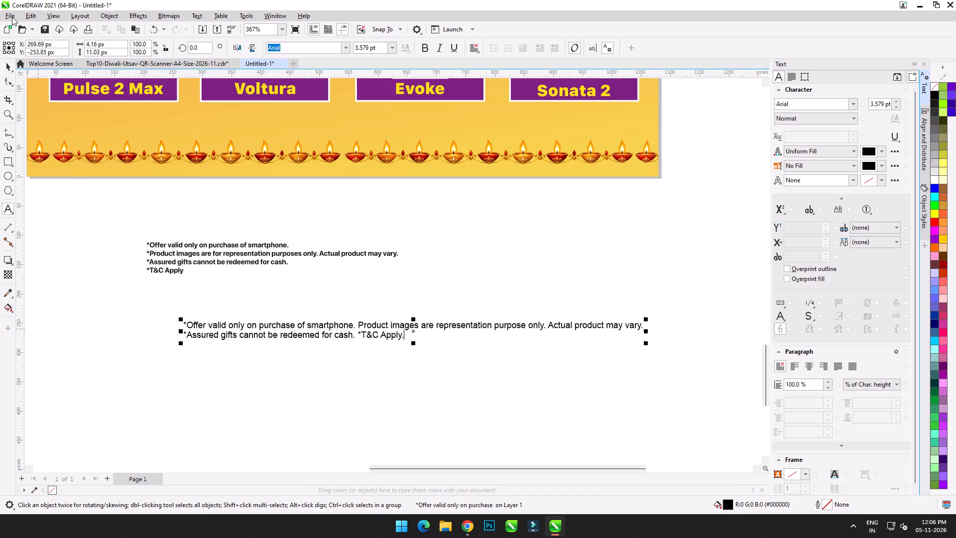
pyautogui.click(8, 71)
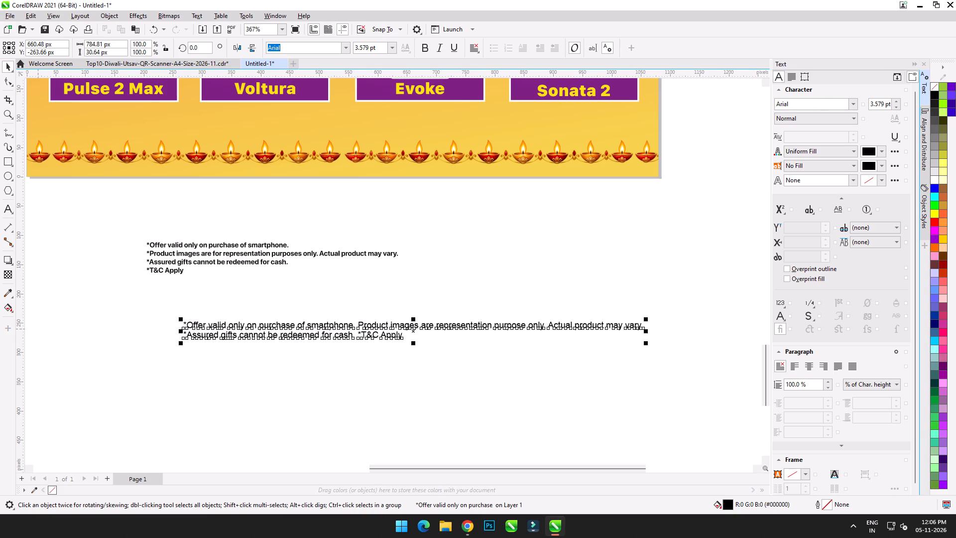
# Set the new disclaimer's font to SF Pro Display SemiBold.
pyautogui.click(856, 104)
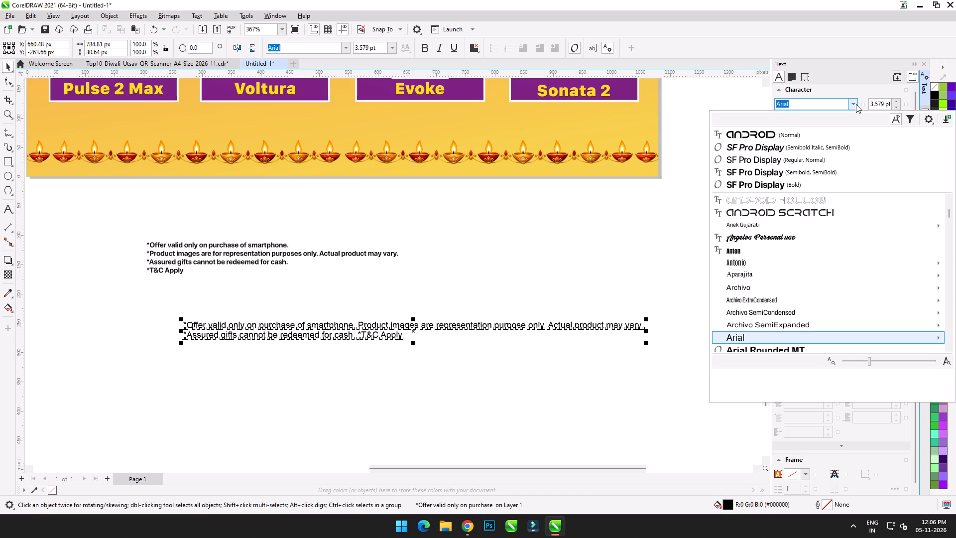
pyautogui.click(810, 169)
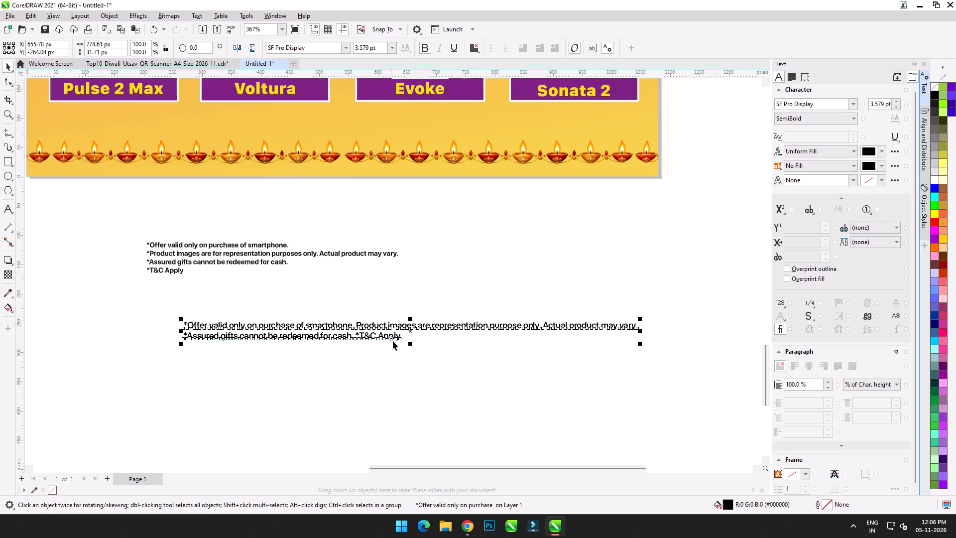
# Move the two-line disclaimer onto the Top-10 page, between the lower row of gift cards and the diya border.
pyautogui.moveTo(400, 333); pyautogui.dragTo(459, 362, button='middle')
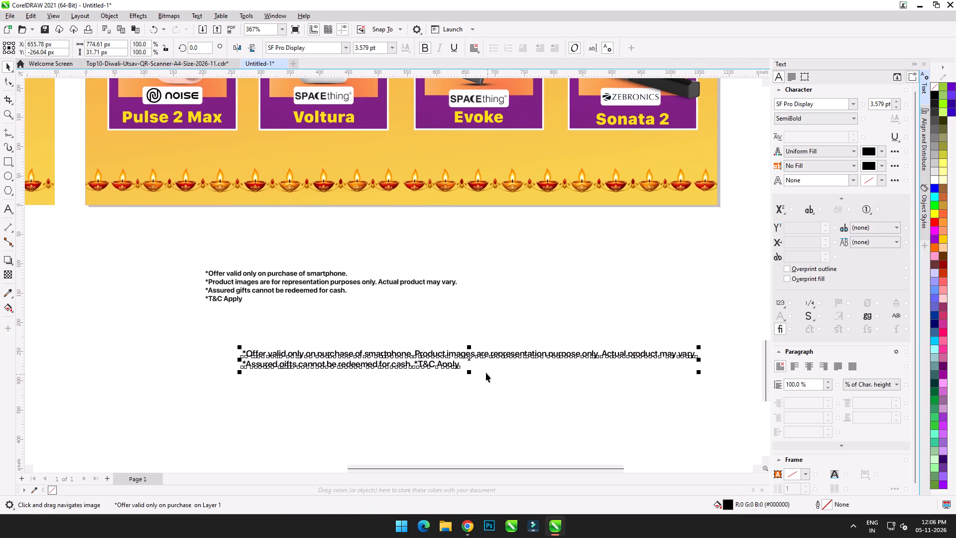
pyautogui.moveTo(469, 359); pyautogui.dragTo(411, 154)
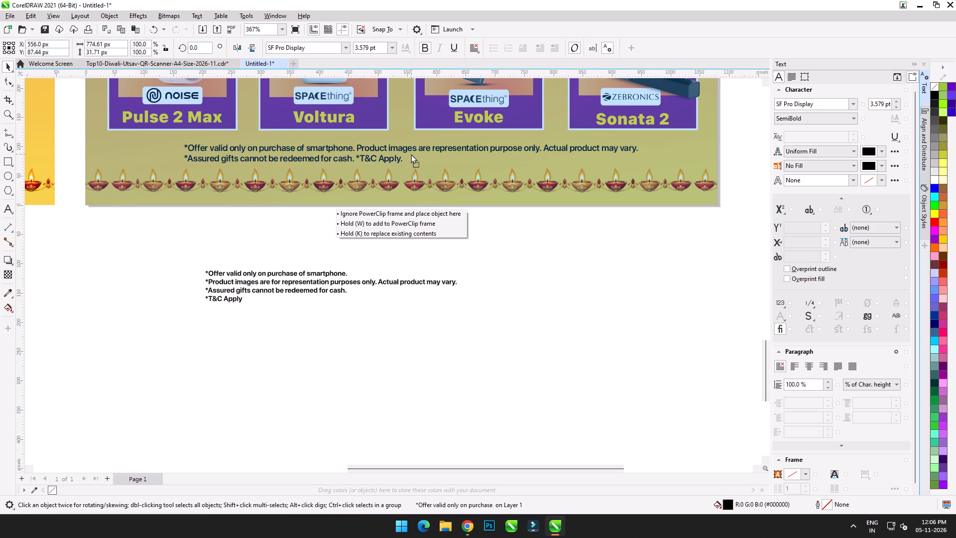
pyautogui.moveTo(411, 154); pyautogui.dragTo(408, 153)
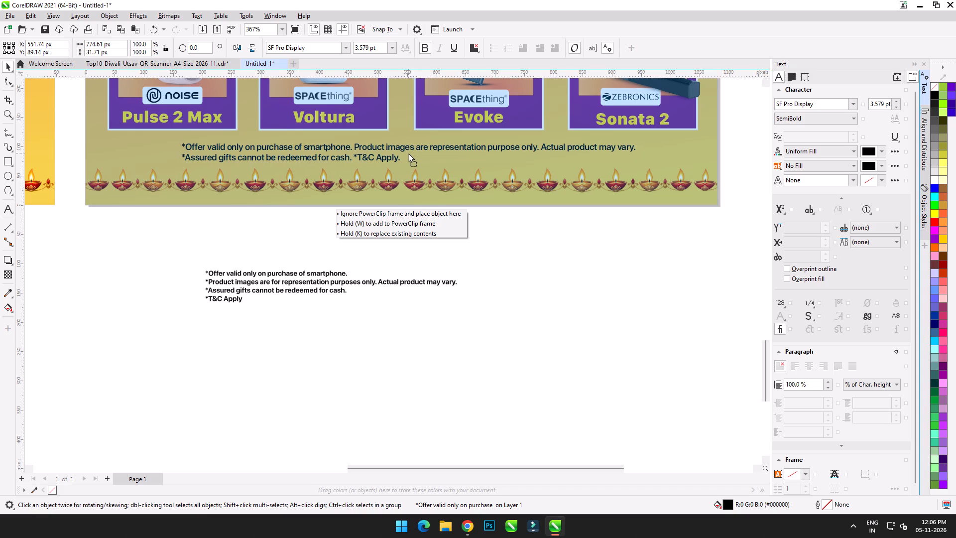
pyautogui.moveTo(408, 153); pyautogui.dragTo(409, 155)
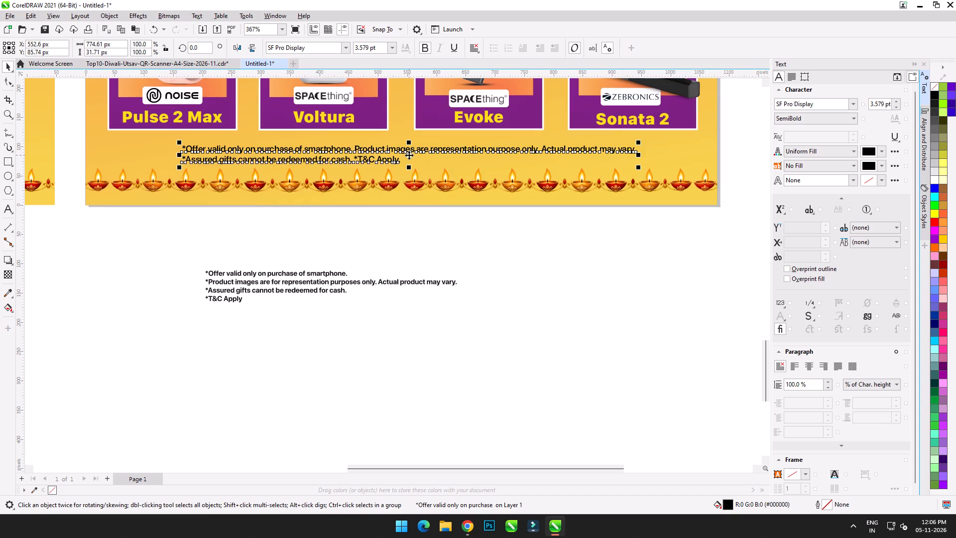
# Delete the old four-line curve disclaimer lying below the page.
pyautogui.moveTo(407, 166); pyautogui.dragTo(400, 227, button='middle')
pyautogui.moveTo(175, 297); pyautogui.dragTo(502, 400)
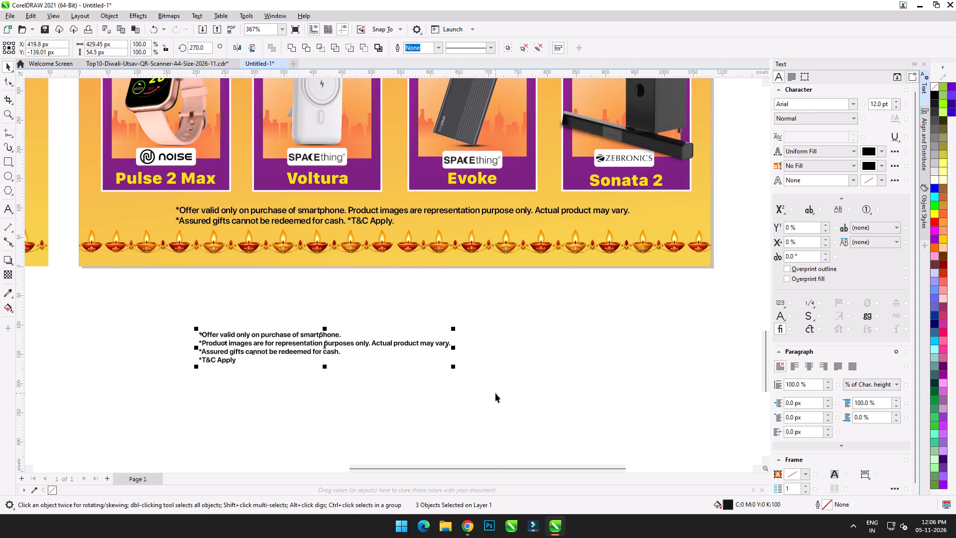
pyautogui.press('Delete')
# Centre the two-line disclaimer horizontally on the Top-10 page background.
pyautogui.scroll(-3, 512, 276)
pyautogui.moveTo(479, 270); pyautogui.dragTo(466, 304, button='middle')
pyautogui.click(474, 261)
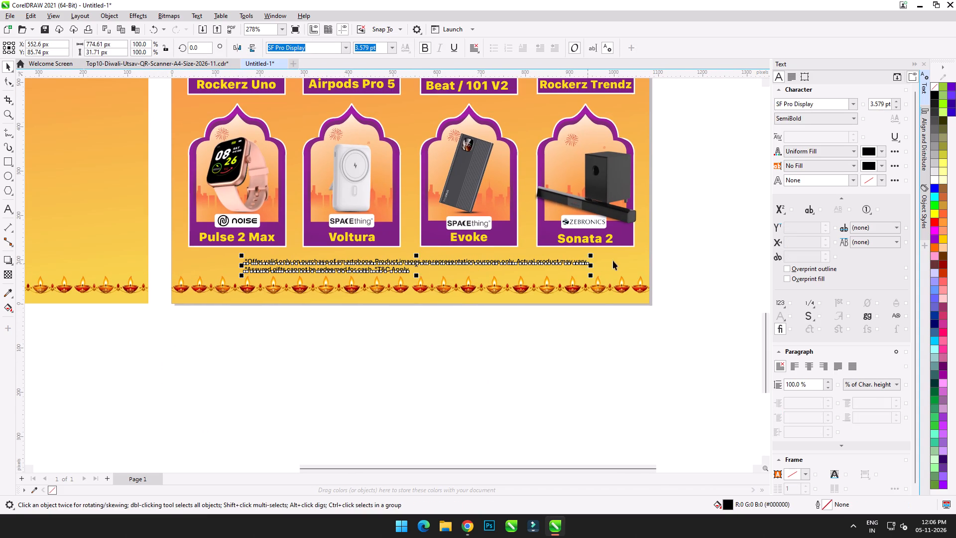
pyautogui.keyDown('shift'); pyautogui.click(614, 261); pyautogui.keyUp('shift')
pyautogui.press('c')
pyautogui.click(443, 341)
# Set the two-line disclaimer's text alignment to Center.
pyautogui.moveTo(434, 320); pyautogui.dragTo(400, 422, button='middle')
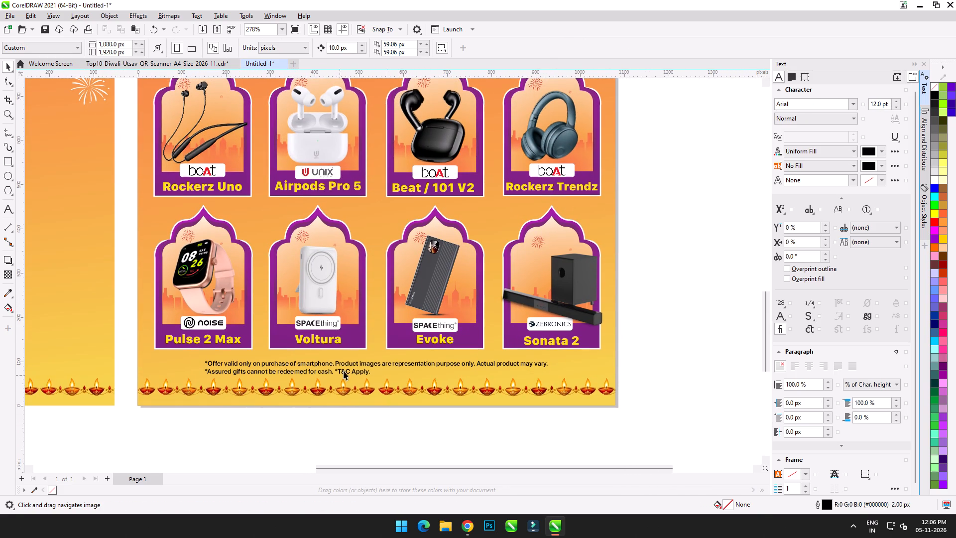
pyautogui.click(361, 365)
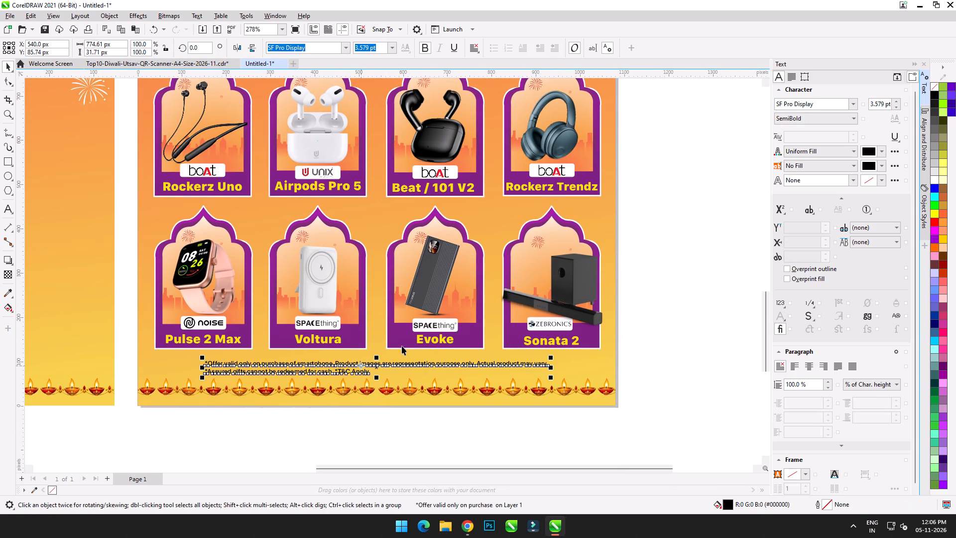
pyautogui.click(478, 56)
pyautogui.click(478, 53)
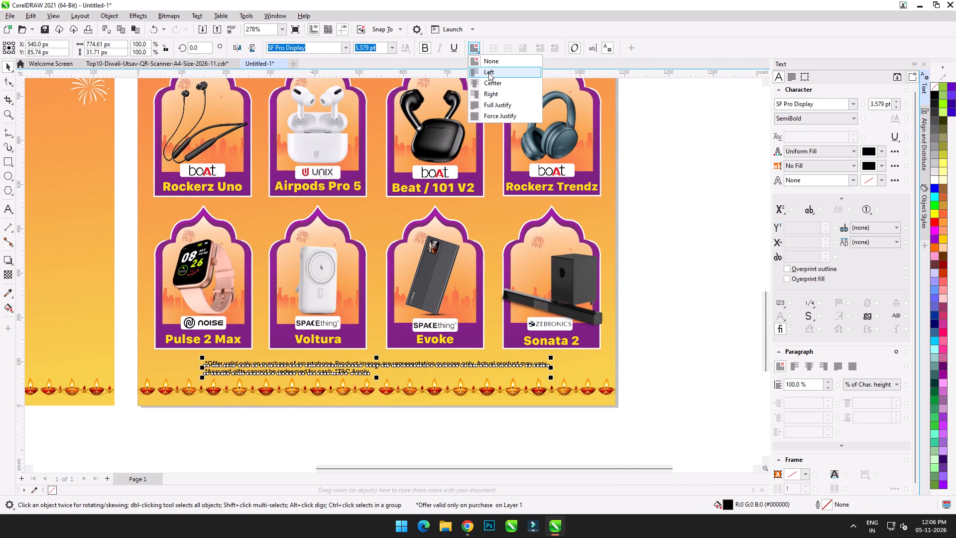
pyautogui.click(491, 83)
pyautogui.click(423, 435)
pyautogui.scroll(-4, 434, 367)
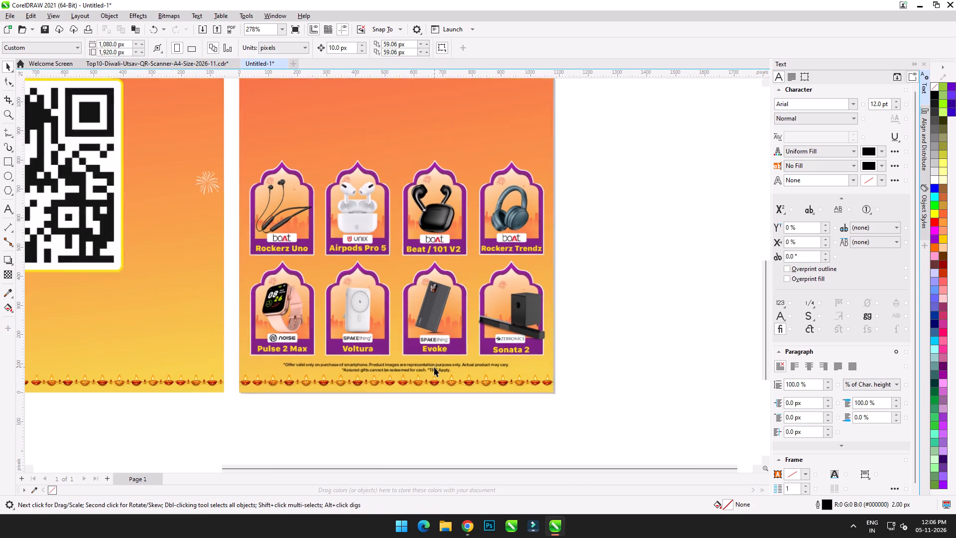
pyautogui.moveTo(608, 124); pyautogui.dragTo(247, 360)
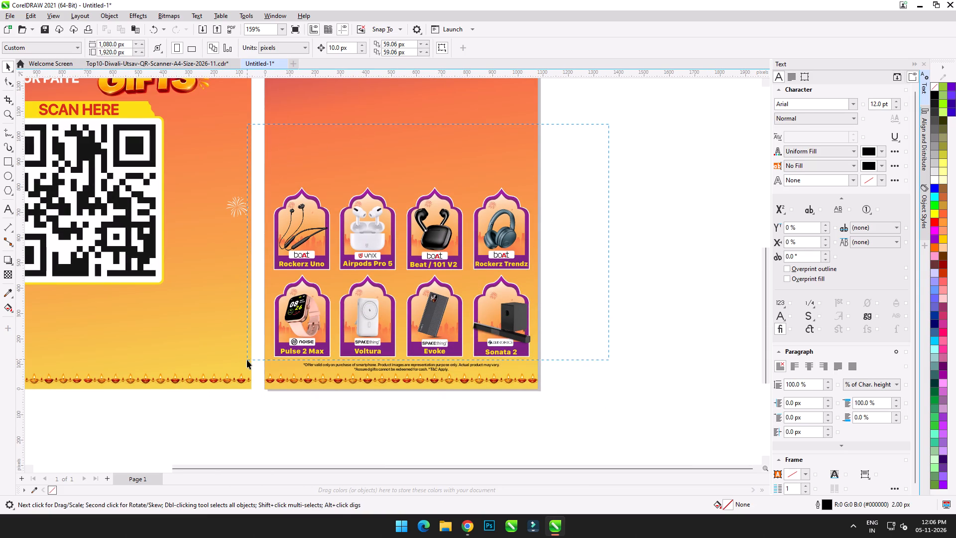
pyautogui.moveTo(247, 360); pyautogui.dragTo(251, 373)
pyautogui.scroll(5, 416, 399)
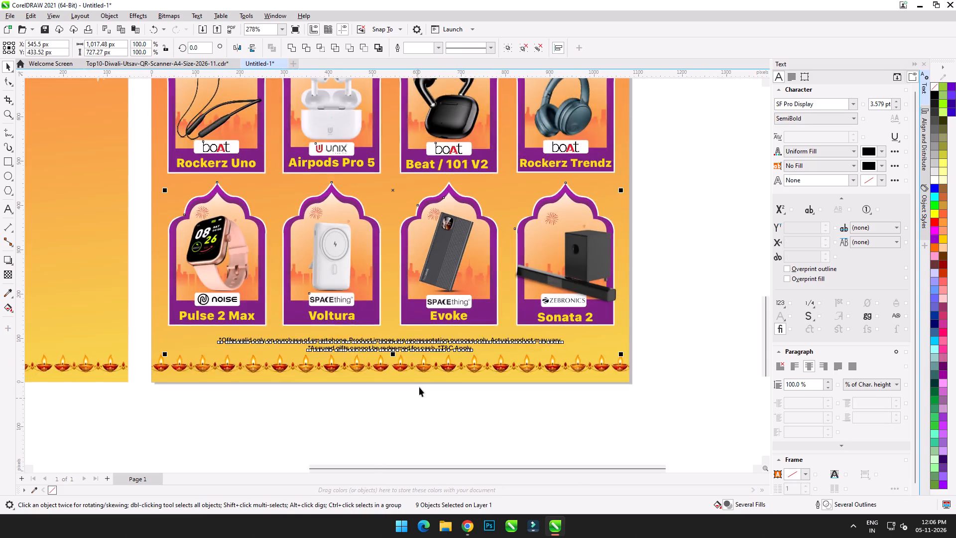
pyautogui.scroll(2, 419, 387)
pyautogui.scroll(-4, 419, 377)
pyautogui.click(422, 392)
# Open the Top-10 background PowerClip for editing and scale the diya border down about its centre to about 1179 px wide.
pyautogui.click(433, 371)
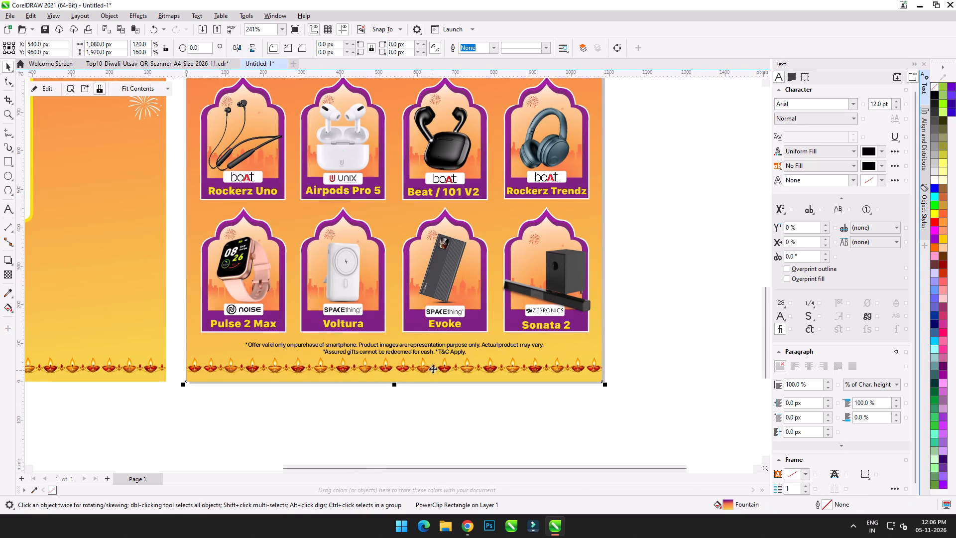
pyautogui.click(39, 86)
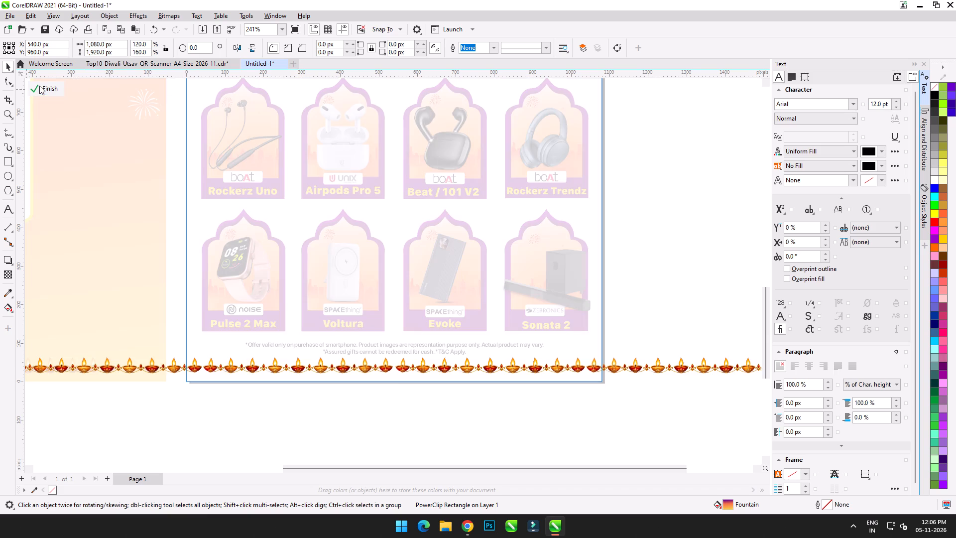
pyautogui.click(561, 363)
pyautogui.moveTo(605, 372); pyautogui.dragTo(394, 333, button='middle')
pyautogui.scroll(-3, 409, 332)
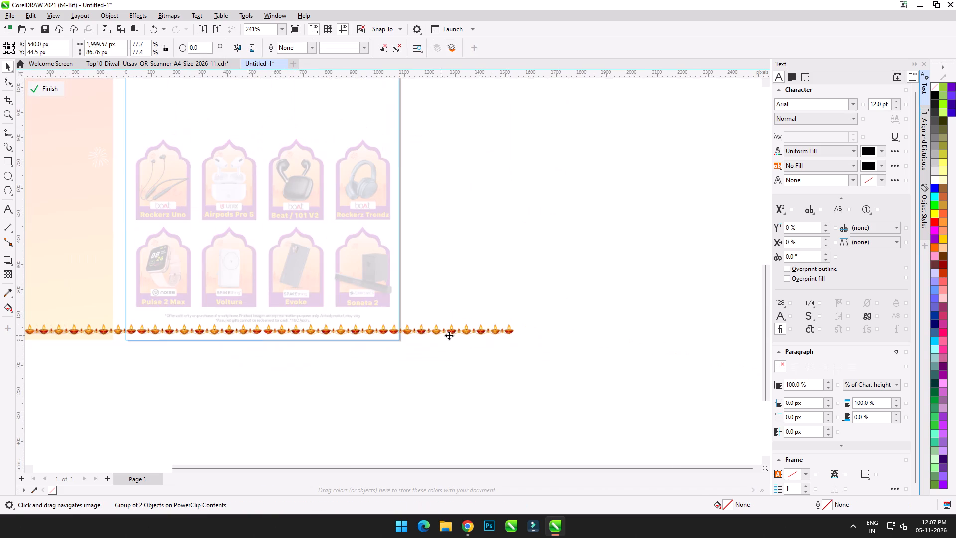
pyautogui.keyDown('shift'); pyautogui.moveTo(520, 314); pyautogui.dragTo(435, 312); pyautogui.keyUp('shift')
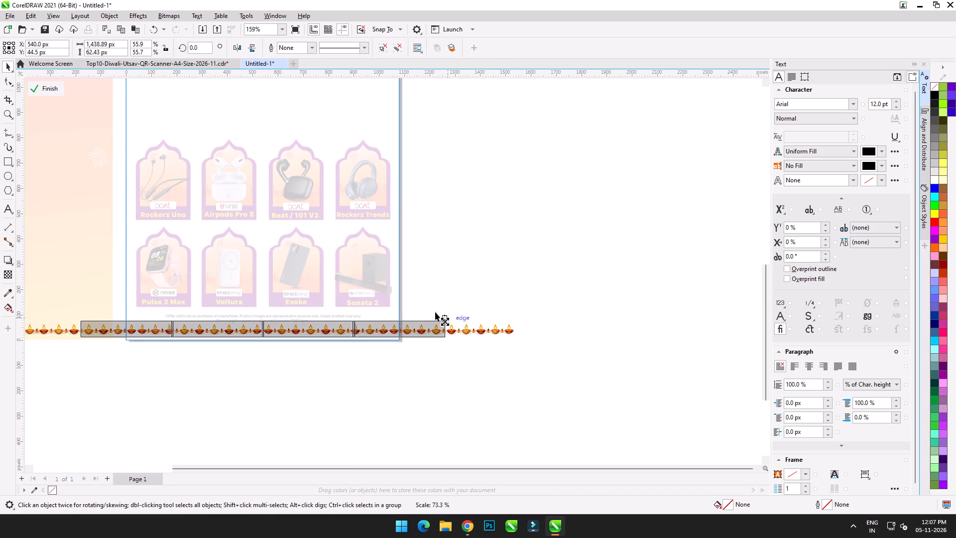
pyautogui.keyDown('shift'); pyautogui.moveTo(435, 312); pyautogui.dragTo(416, 311); pyautogui.keyUp('shift')
# Move the diya border down to the page's bottom edge, at about Y 26.6 px, and finish editing the PowerClip.
pyautogui.scroll(7, 216, 348)
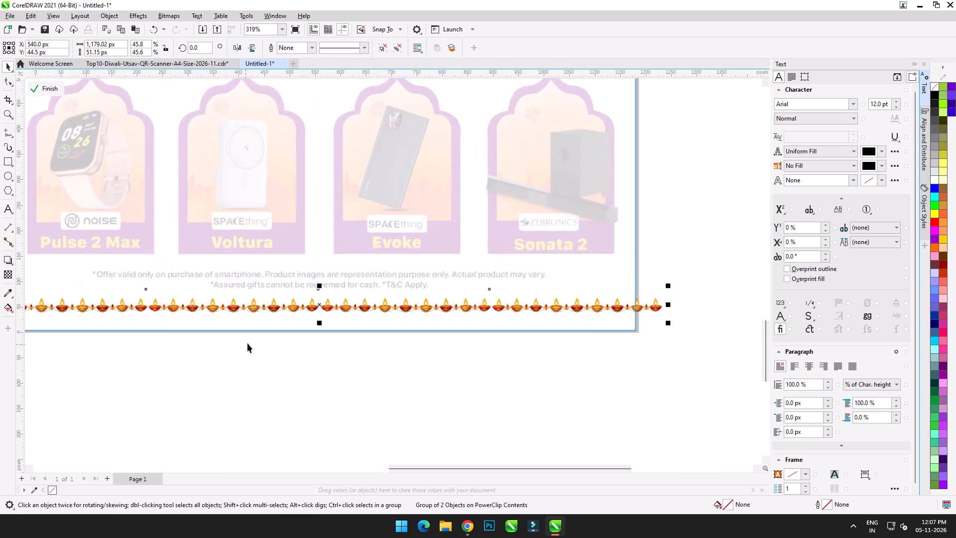
pyautogui.scroll(1, 247, 343)
pyautogui.scroll(4, 332, 303)
pyautogui.moveTo(329, 296); pyautogui.dragTo(329, 301)
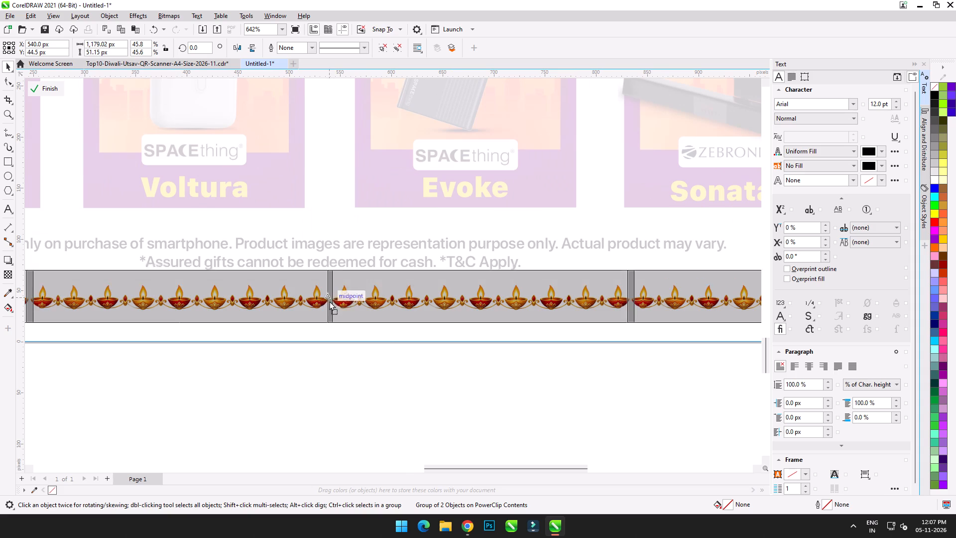
pyautogui.moveTo(329, 301); pyautogui.dragTo(329, 315)
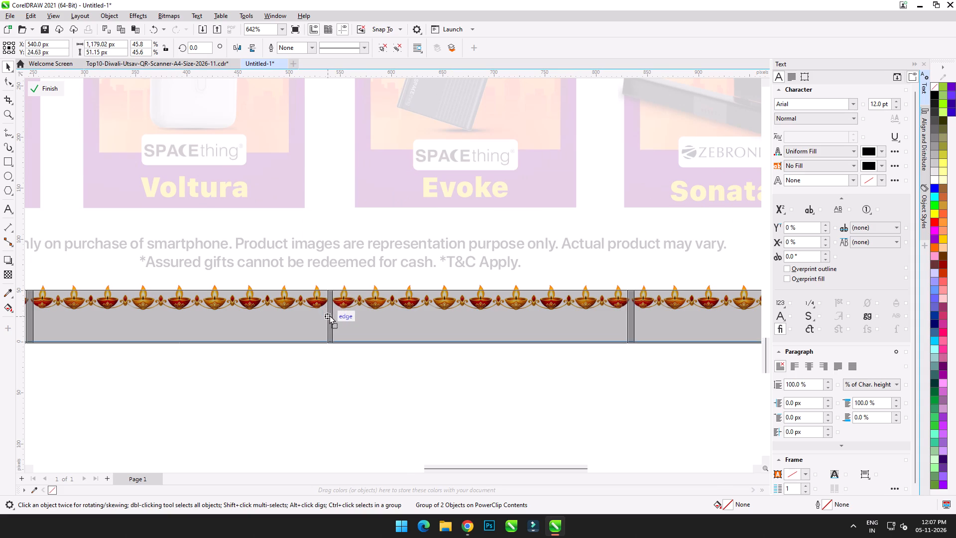
pyautogui.moveTo(329, 315); pyautogui.dragTo(331, 314)
pyautogui.scroll(-9, 382, 303)
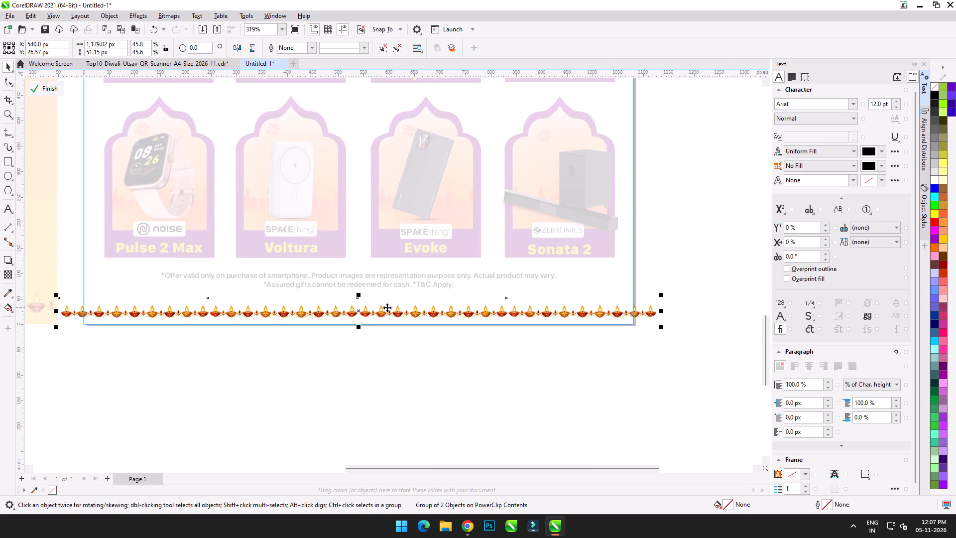
pyautogui.click(328, 354)
pyautogui.click(52, 82)
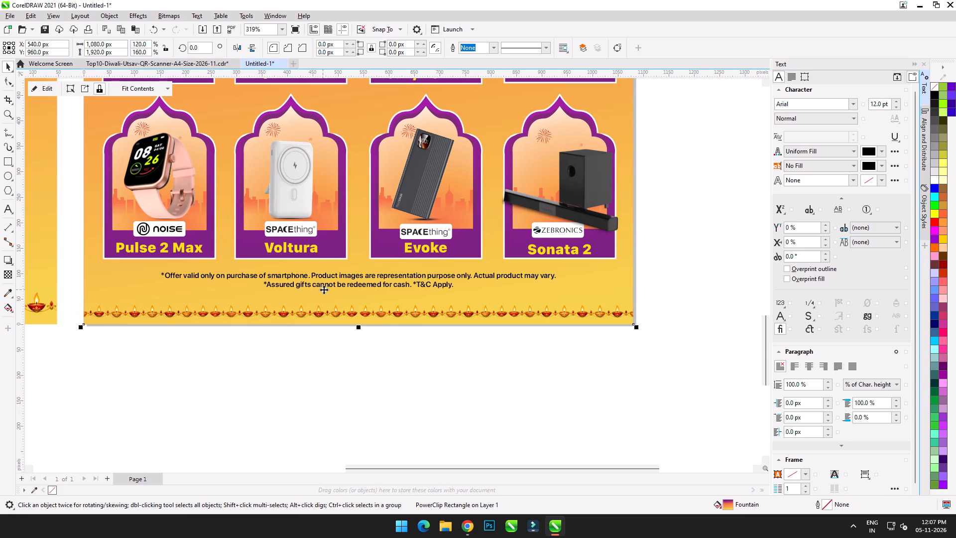
# Move the eight gift cards and the two-line disclaimer down together by 20 px, closer to the diya border.
pyautogui.scroll(-10, 336, 285)
pyautogui.moveTo(516, 113); pyautogui.dragTo(474, 144)
pyautogui.moveTo(494, 124); pyautogui.dragTo(230, 275)
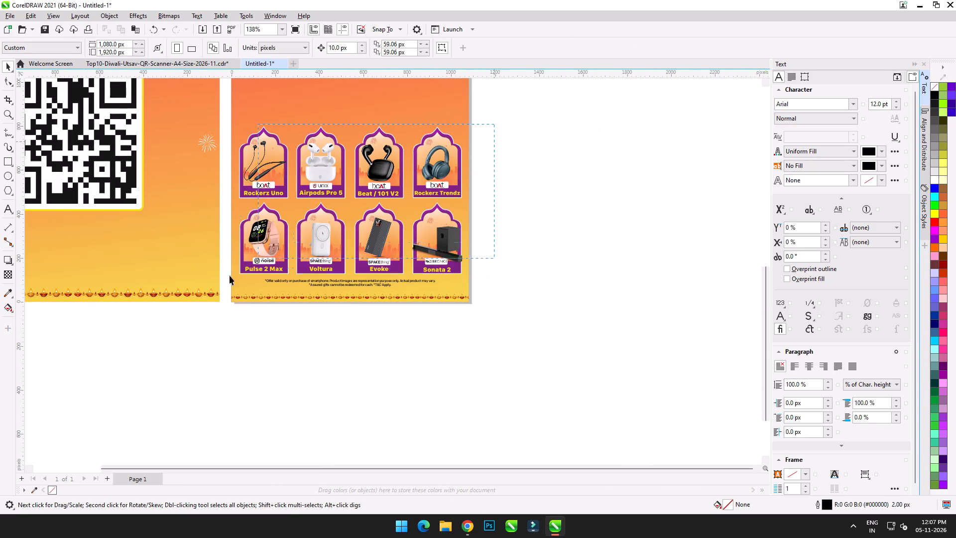
pyautogui.moveTo(230, 275); pyautogui.dragTo(217, 291)
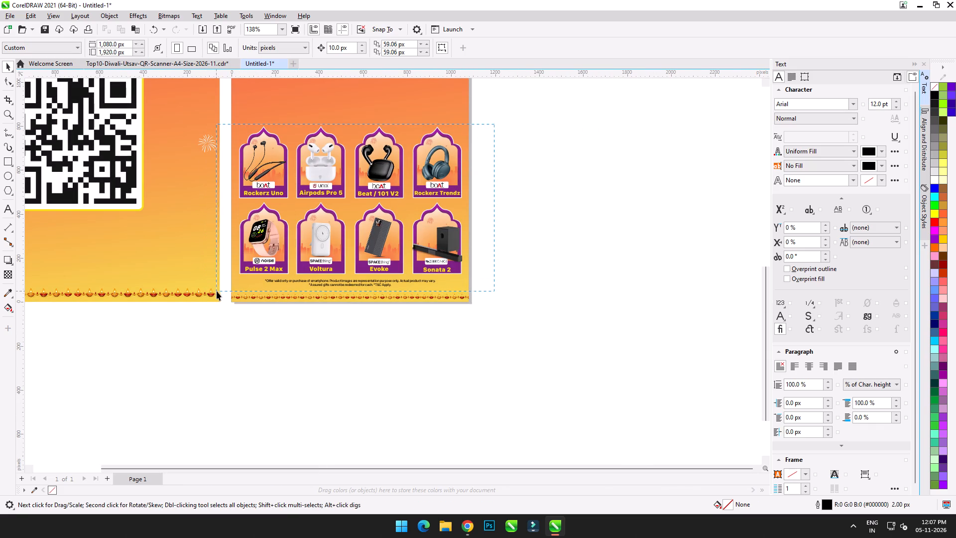
pyautogui.moveTo(217, 291); pyautogui.dragTo(225, 290)
pyautogui.scroll(4, 367, 294)
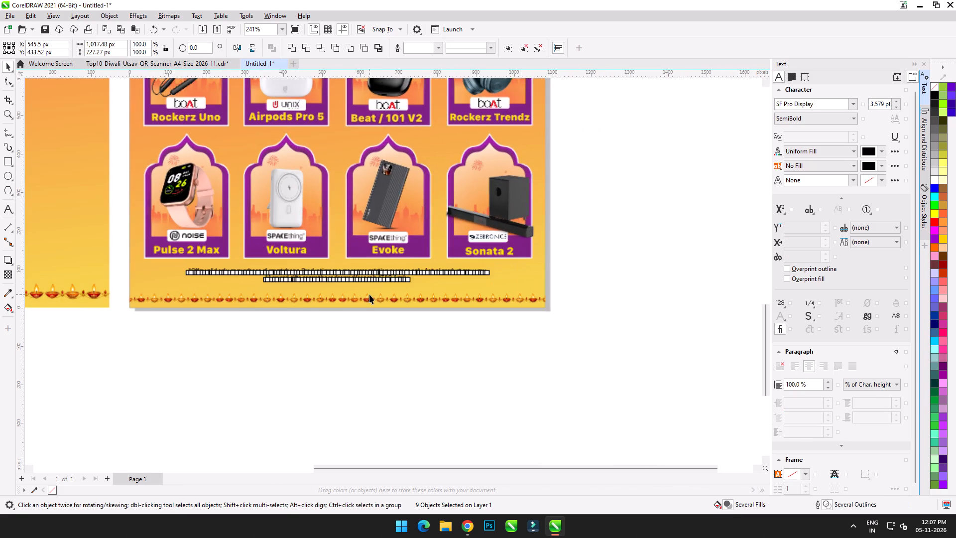
pyautogui.press('Down')
pyautogui.press('Down')
pyautogui.press('Down')
pyautogui.press('Up')
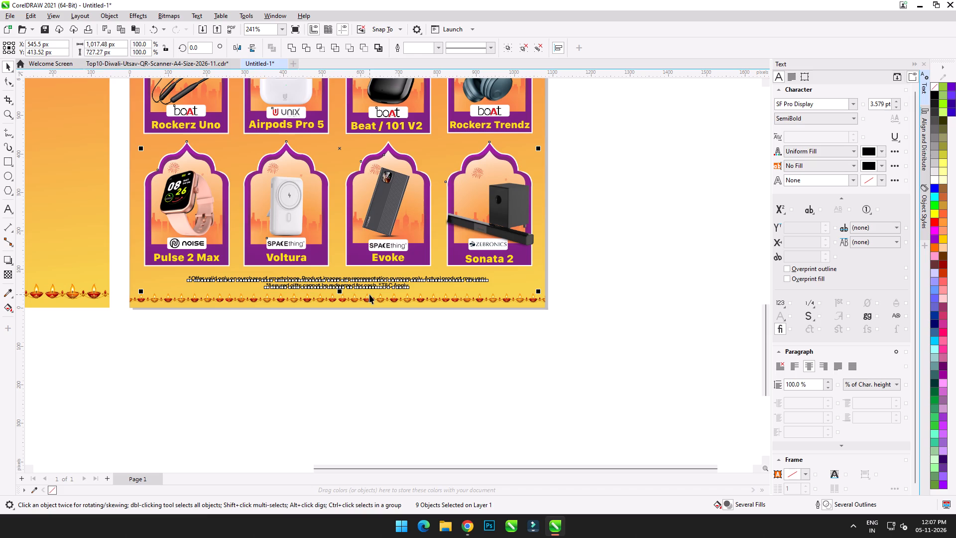
pyautogui.click(390, 355)
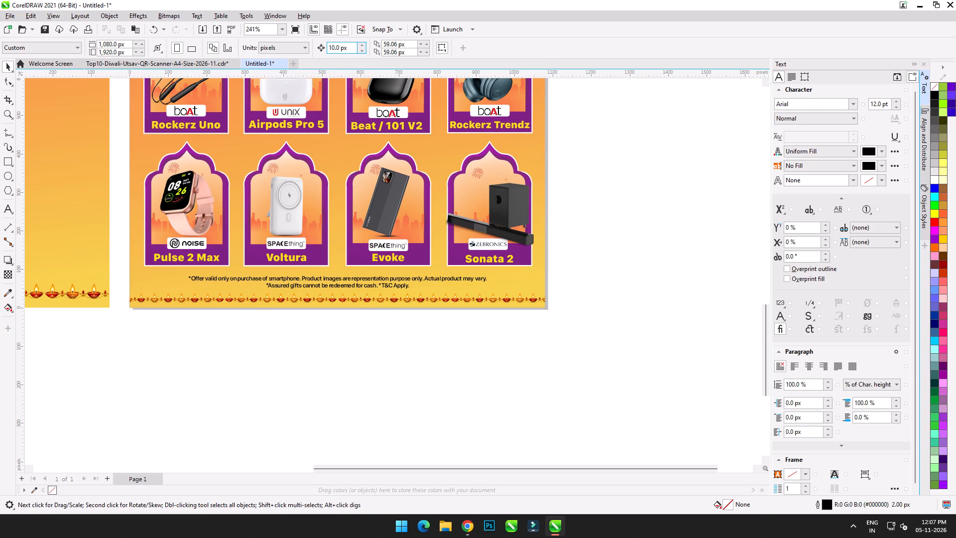
# Set the nudge distance to 1 px and move only the eight gift cards down to about Y 435 px, closer to the disclaimer.
pyautogui.moveTo(349, 47); pyautogui.dragTo(319, 47)
pyautogui.press('1')
pyautogui.press('Return')
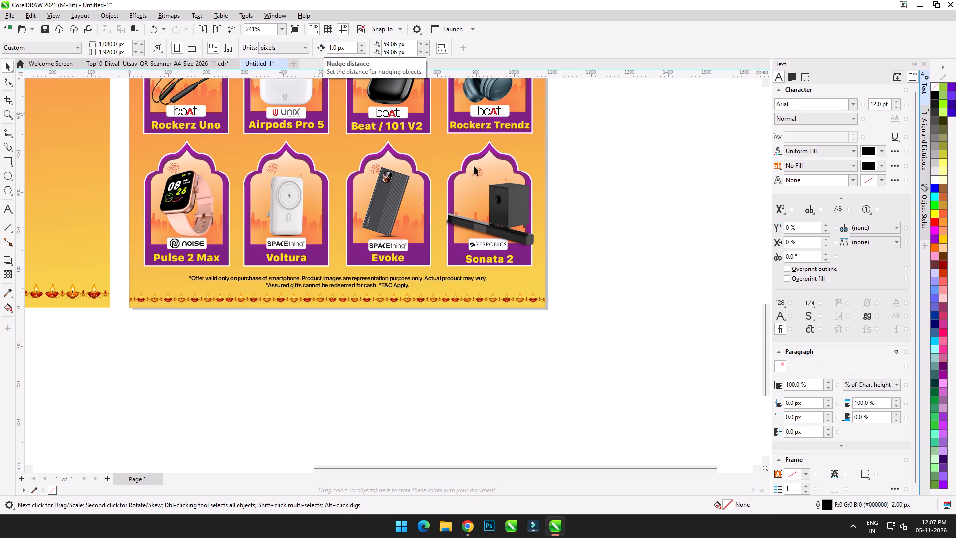
pyautogui.moveTo(510, 244); pyautogui.dragTo(518, 309, button='middle')
pyautogui.scroll(-4, 530, 298)
pyautogui.moveTo(598, 125); pyautogui.dragTo(315, 312)
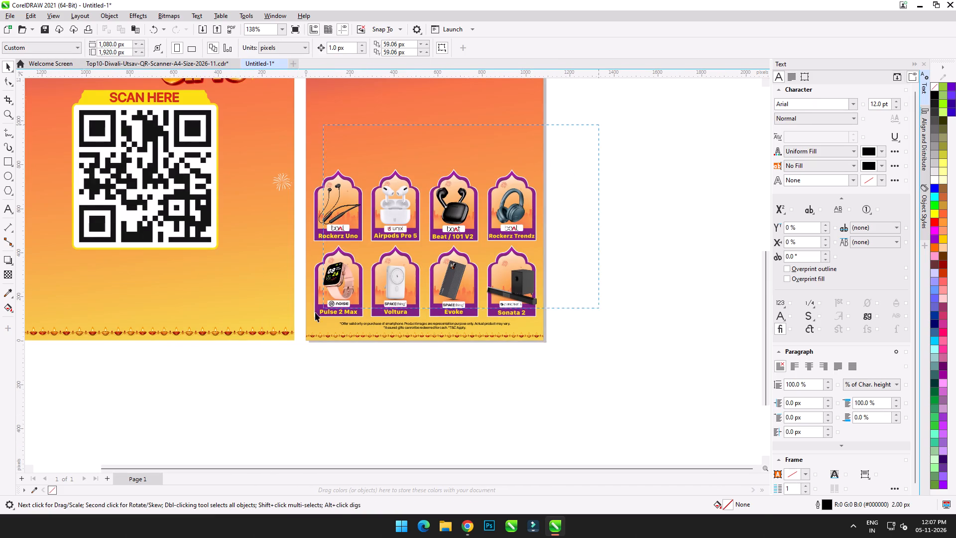
pyautogui.moveTo(315, 312); pyautogui.dragTo(298, 320)
pyautogui.scroll(8, 487, 331)
pyautogui.press('Down')
pyautogui.press('Down')
pyautogui.press('Down')
pyautogui.press('Down')
pyautogui.press('Down')
pyautogui.press('Down')
pyautogui.press('Down')
pyautogui.press('Down')
pyautogui.press('Down')
pyautogui.press('Down')
pyautogui.press('Down')
pyautogui.press('Down')
pyautogui.press('Down')
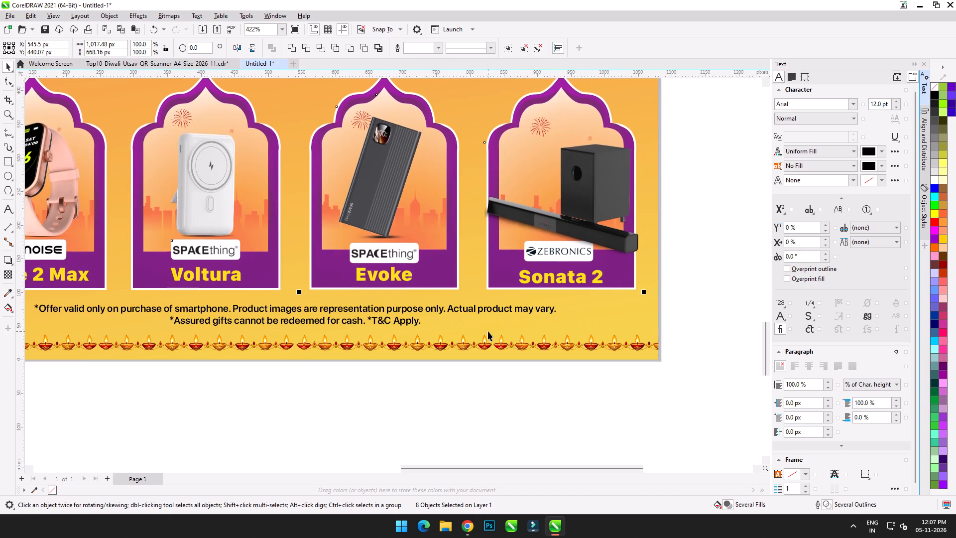
pyautogui.press('Down')
pyautogui.press('Up')
pyautogui.press('Up')
pyautogui.press('Down')
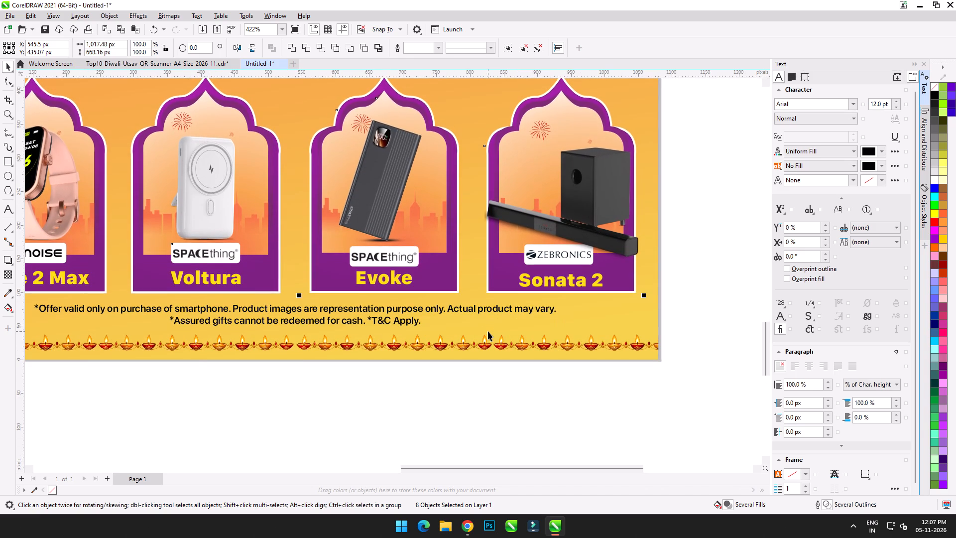
pyautogui.press('Up')
pyautogui.scroll(-5, 494, 330)
pyautogui.click(617, 220)
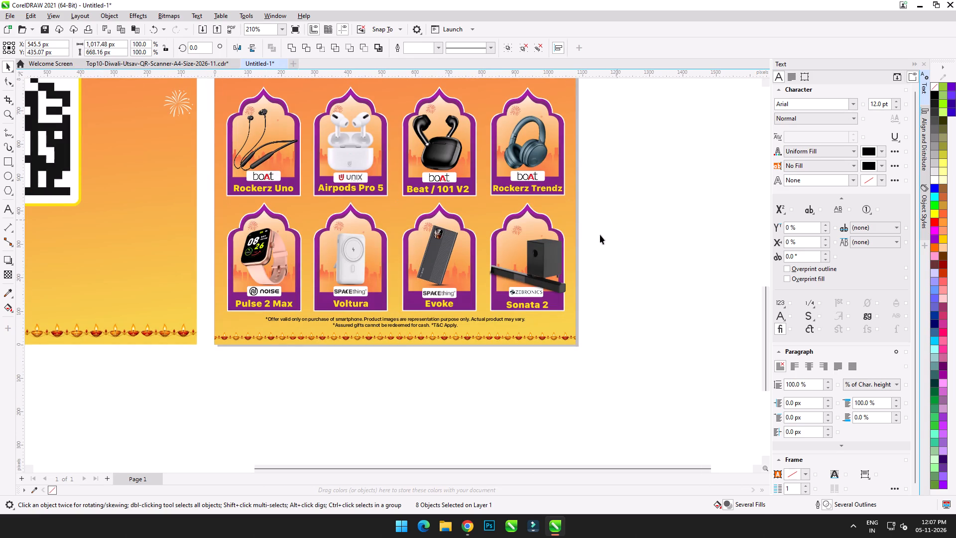
# Move the "SMARTPHONE KHARIDIYE AUR PAIYE" text and Branded Gifts artwork from the Tech Next poster to below the date on the Top-10 page.
pyautogui.scroll(-4, 534, 292)
pyautogui.moveTo(519, 272); pyautogui.dragTo(503, 385, button='middle')
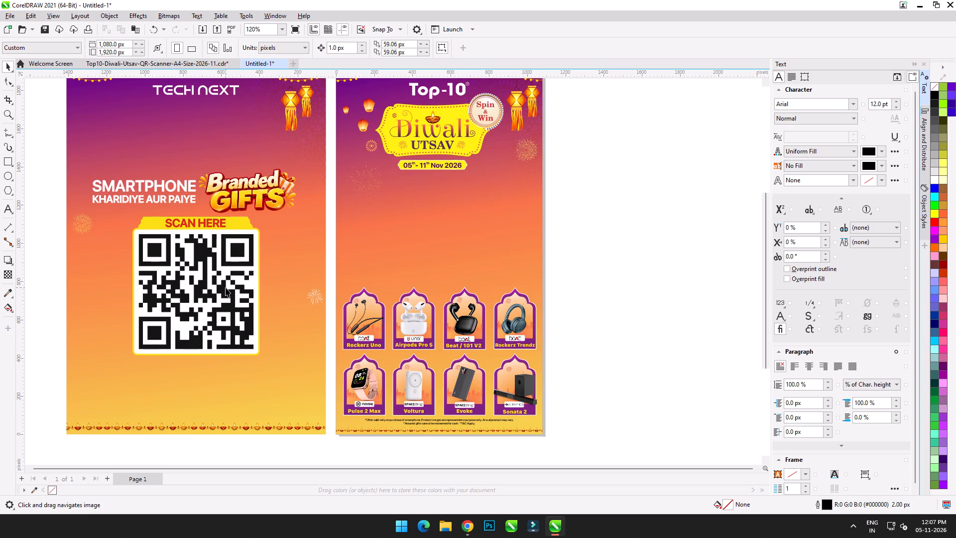
pyautogui.moveTo(374, 233); pyautogui.dragTo(371, 278, button='middle')
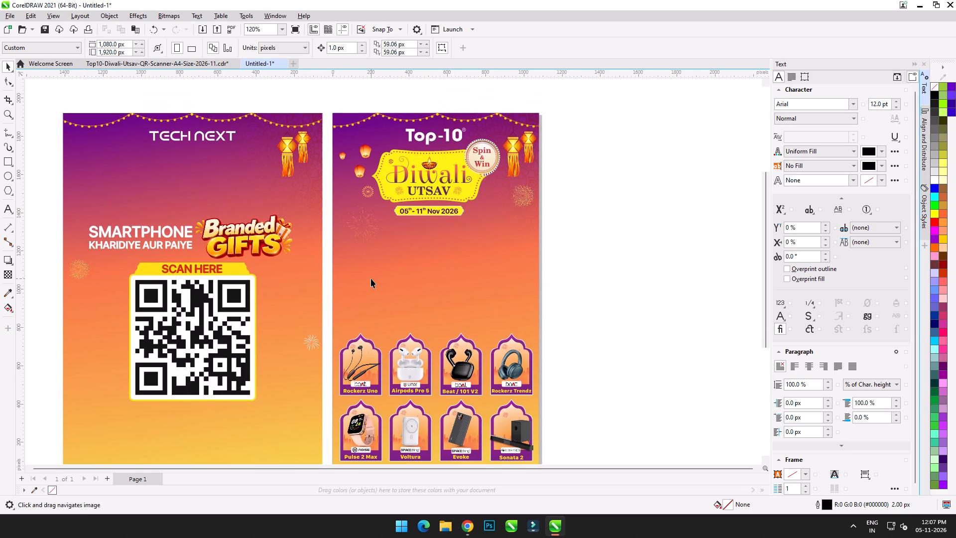
pyautogui.moveTo(253, 298); pyautogui.dragTo(281, 237, button='middle')
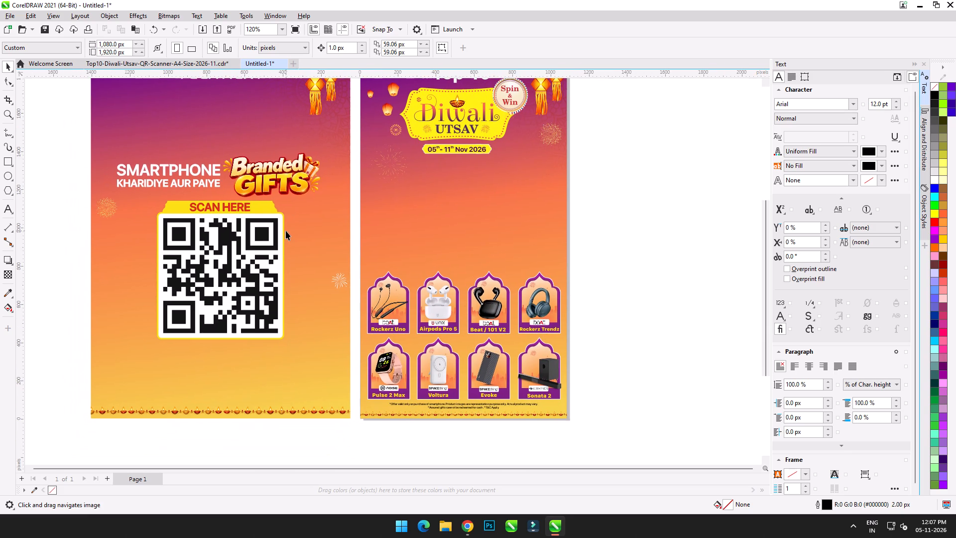
pyautogui.moveTo(278, 219); pyautogui.dragTo(274, 251, button='middle')
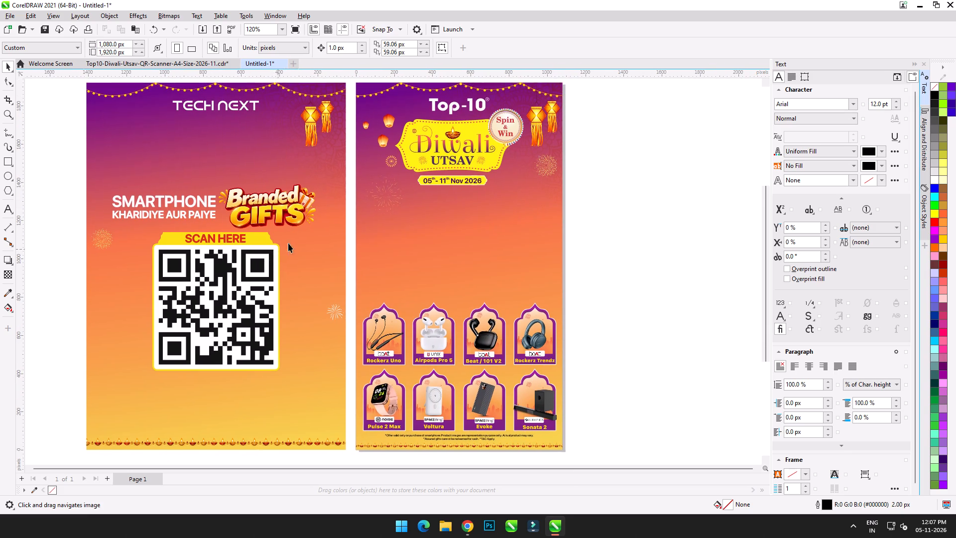
pyautogui.scroll(1, 349, 223)
pyautogui.moveTo(350, 223); pyautogui.dragTo(341, 252, button='middle')
pyautogui.click(175, 233)
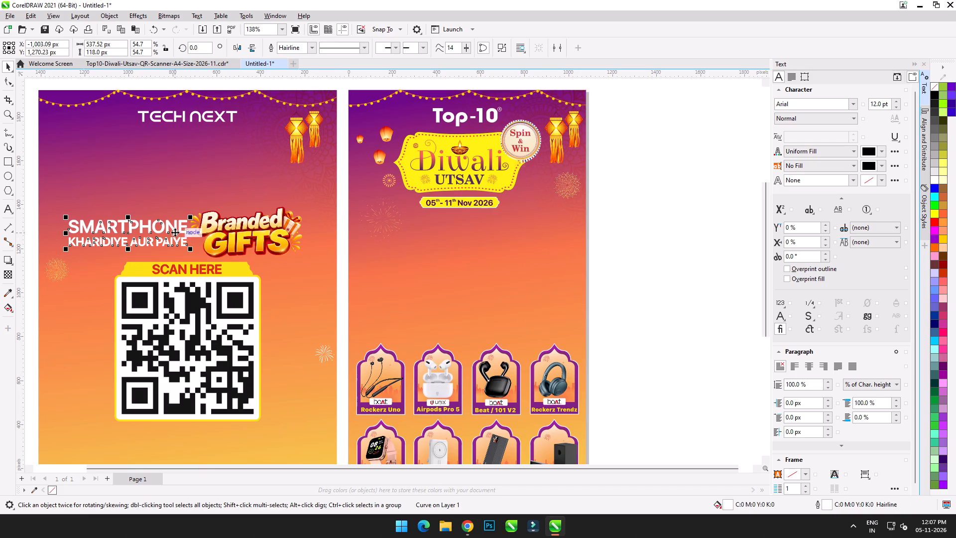
pyautogui.keyDown('shift'); pyautogui.click(246, 226); pyautogui.keyUp('shift')
pyautogui.moveTo(188, 231); pyautogui.dragTo(433, 235)
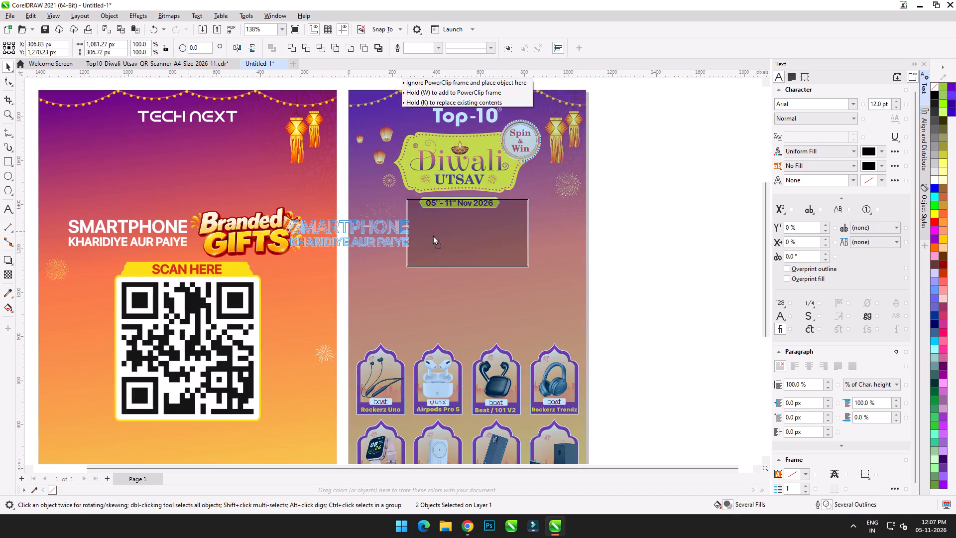
pyautogui.moveTo(433, 235); pyautogui.dragTo(477, 239)
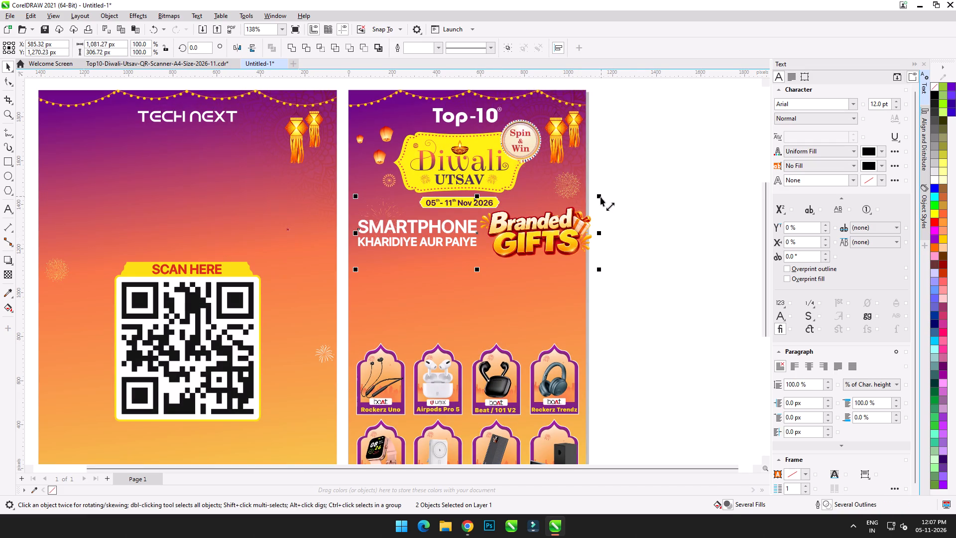
# Scale the headline text and Branded Gifts artwork down proportionally to about 974.5 px wide.
pyautogui.moveTo(600, 197); pyautogui.dragTo(581, 196)
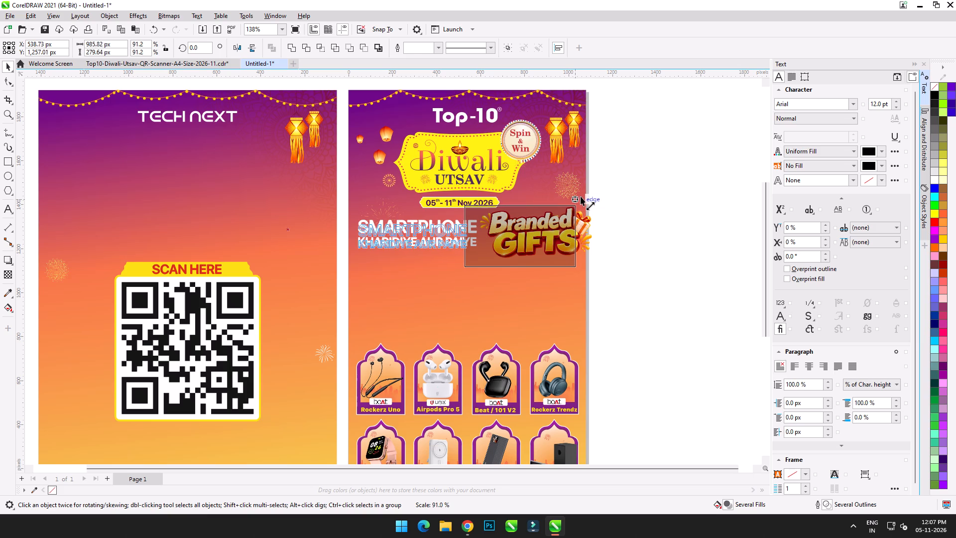
pyautogui.moveTo(581, 196); pyautogui.dragTo(577, 196)
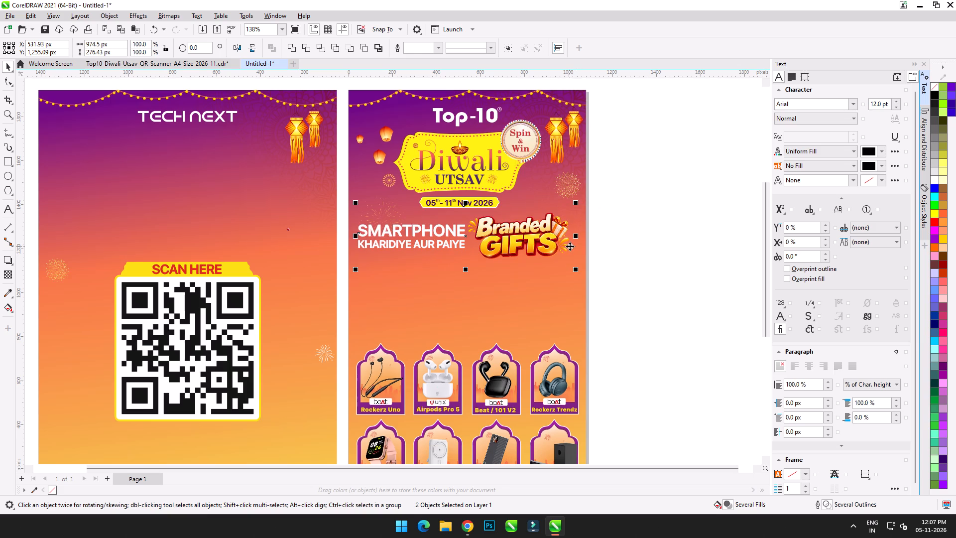
# Group the headline text with the Branded Gifts artwork and centre the group horizontally on the Top-10 background.
pyautogui.hotkey('ctrl', 'g')
pyautogui.keyDown('shift'); pyautogui.click(478, 310); pyautogui.keyUp('shift')
pyautogui.press('c')
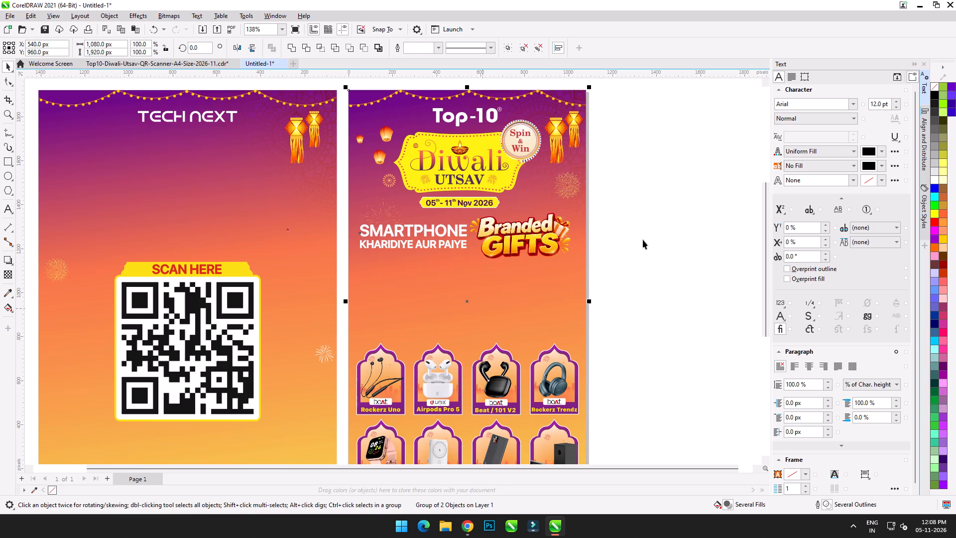
pyautogui.click(643, 240)
# Examine the headline group's placement below the date and its balance within the whole Top-10 layout.
pyautogui.click(494, 236)
pyautogui.moveTo(493, 236); pyautogui.dragTo(492, 265, button='middle')
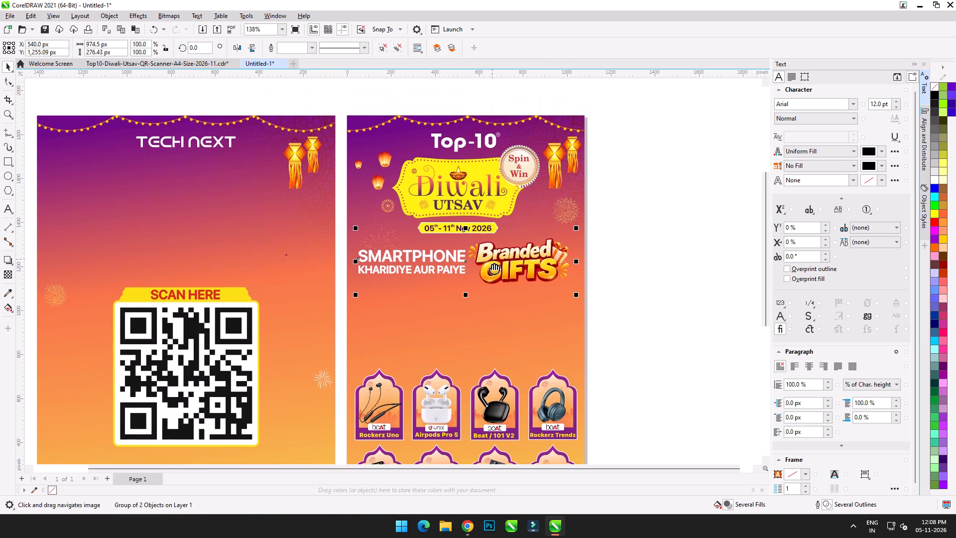
pyautogui.moveTo(492, 265); pyautogui.dragTo(492, 270, button='middle')
pyautogui.scroll(3, 490, 267)
pyautogui.moveTo(490, 256); pyautogui.dragTo(488, 278, button='middle')
pyautogui.scroll(-2, 485, 260)
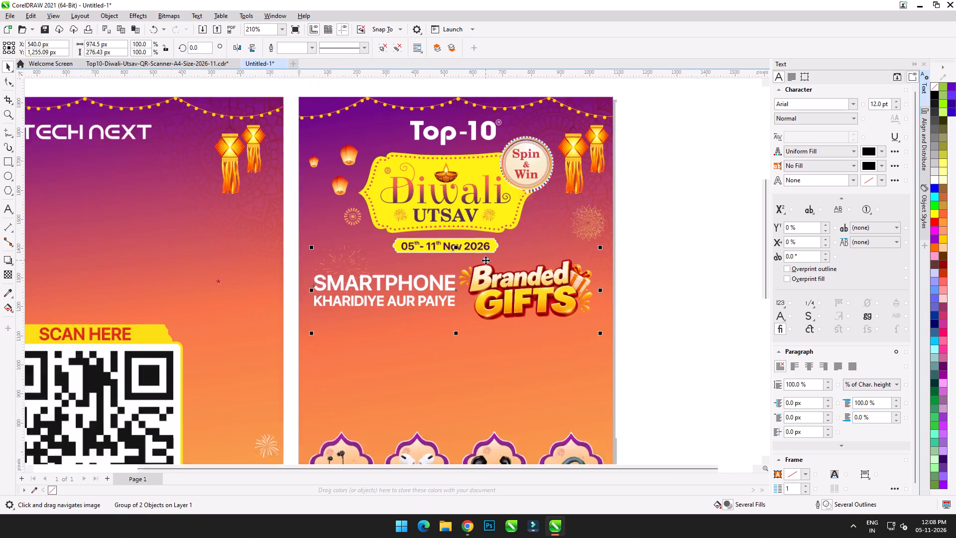
pyautogui.scroll(-3, 485, 260)
pyautogui.moveTo(480, 282); pyautogui.dragTo(472, 212, button='middle')
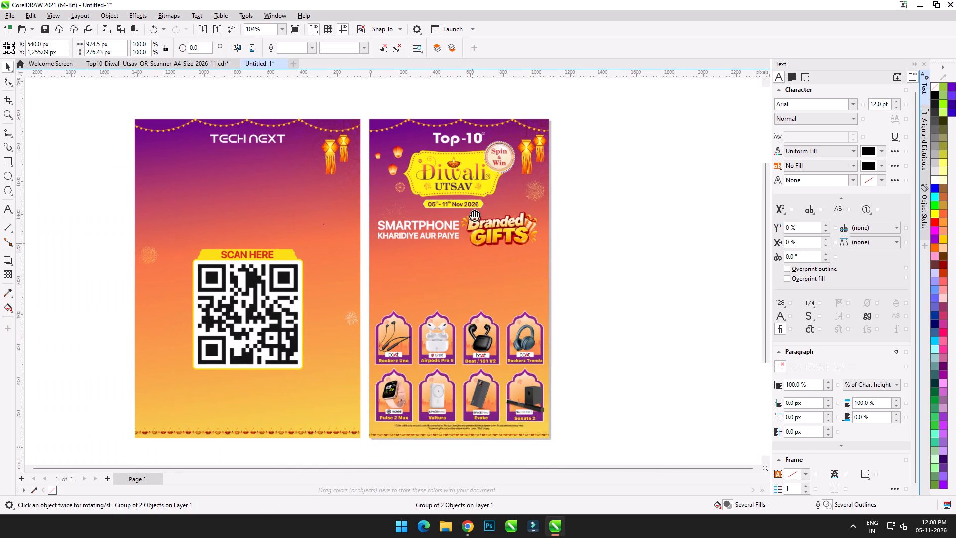
# Examine the gift cards, the empty band above them and the decorations remaining on the Tech Next poster.
pyautogui.moveTo(472, 212); pyautogui.dragTo(472, 206, button='middle')
pyautogui.click(608, 228)
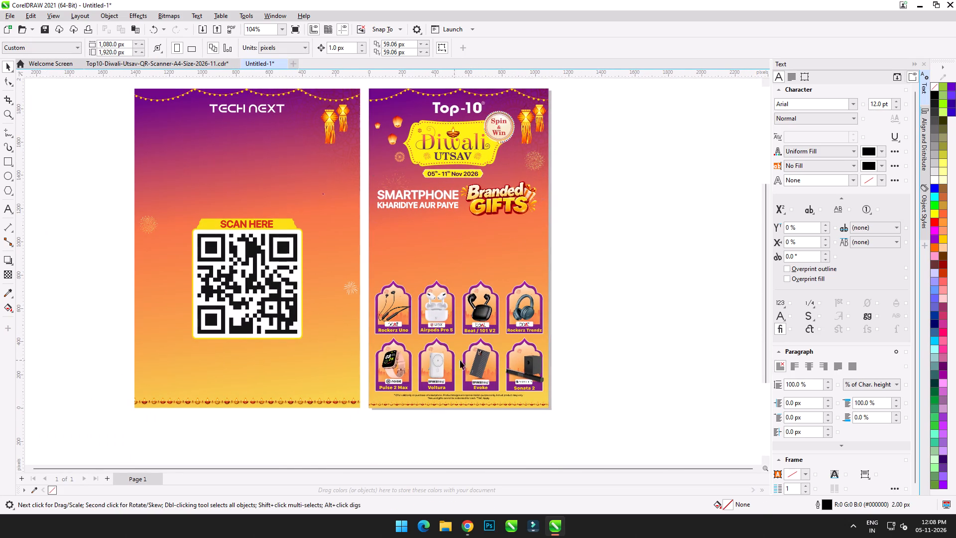
pyautogui.scroll(9, 461, 360)
pyautogui.moveTo(585, 317); pyautogui.dragTo(467, 348, button='middle')
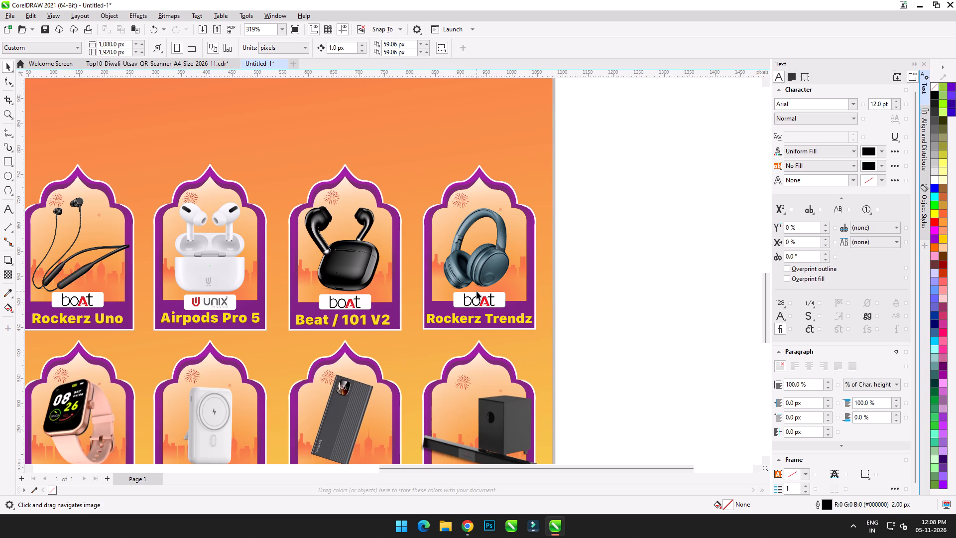
pyautogui.scroll(-7, 477, 291)
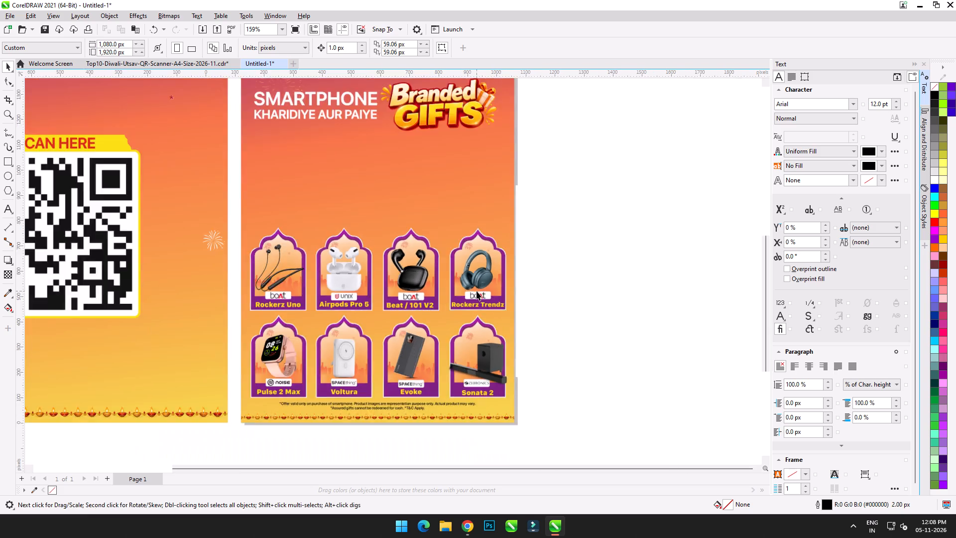
pyautogui.scroll(-2, 477, 291)
pyautogui.scroll(3, 99, 214)
pyautogui.scroll(2, 271, 252)
pyautogui.moveTo(353, 288); pyautogui.dragTo(273, 270, button='middle')
pyautogui.scroll(2, 269, 268)
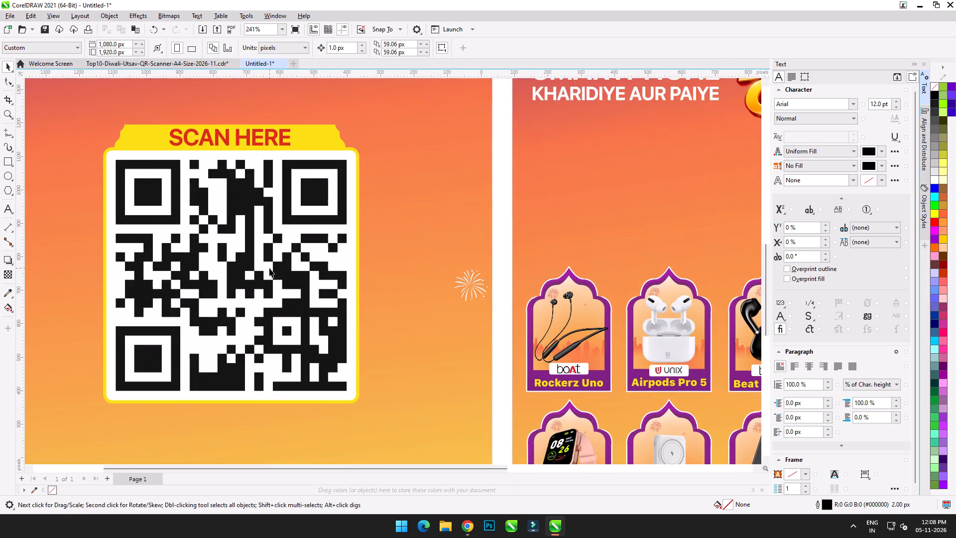
pyautogui.scroll(-2, 269, 268)
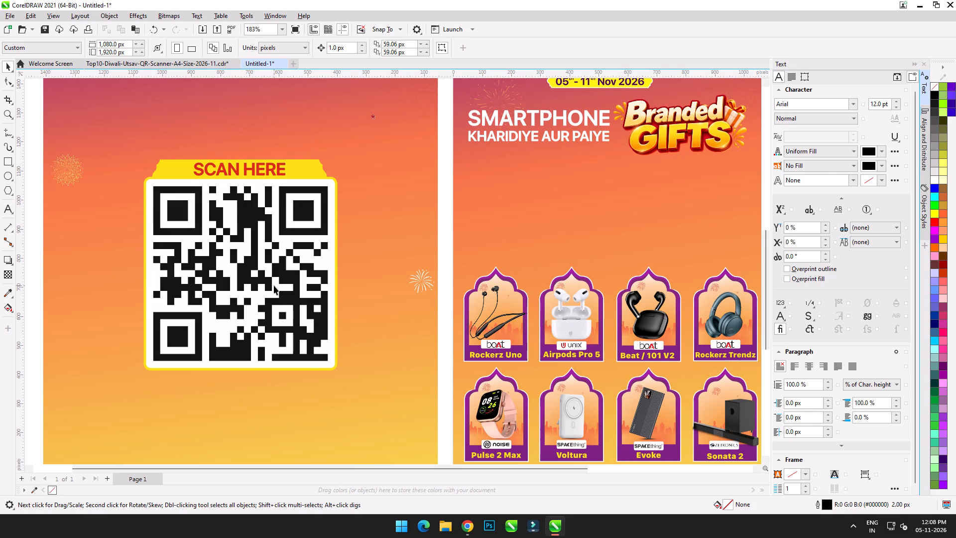
pyautogui.scroll(-2, 305, 272)
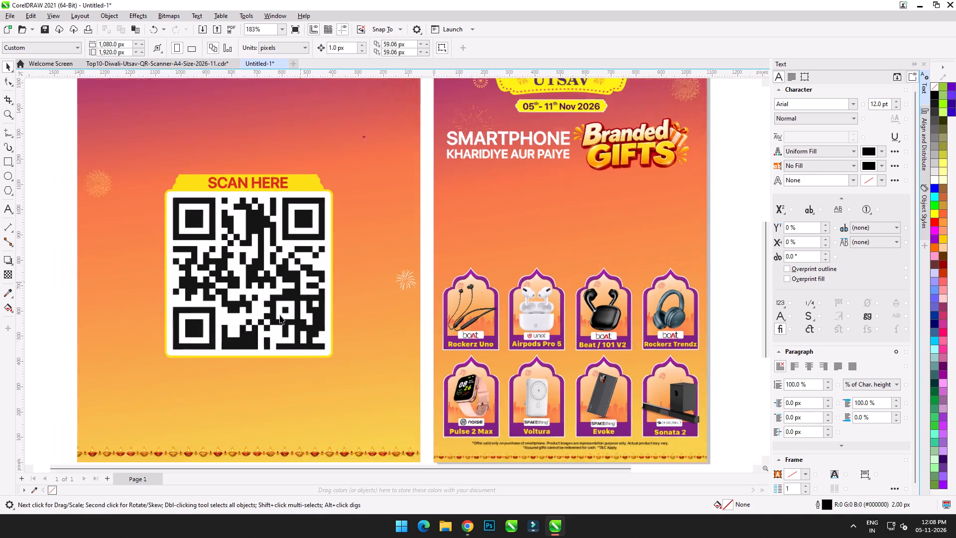
pyautogui.scroll(-2, 280, 315)
# Move the white firework beside the QR code on the Tech Next poster to just above the Rockerz Trendz card on the Top-10 page.
pyautogui.moveTo(327, 290); pyautogui.dragTo(254, 311, button='middle')
pyautogui.scroll(3, 236, 293)
pyautogui.scroll(-1, 327, 328)
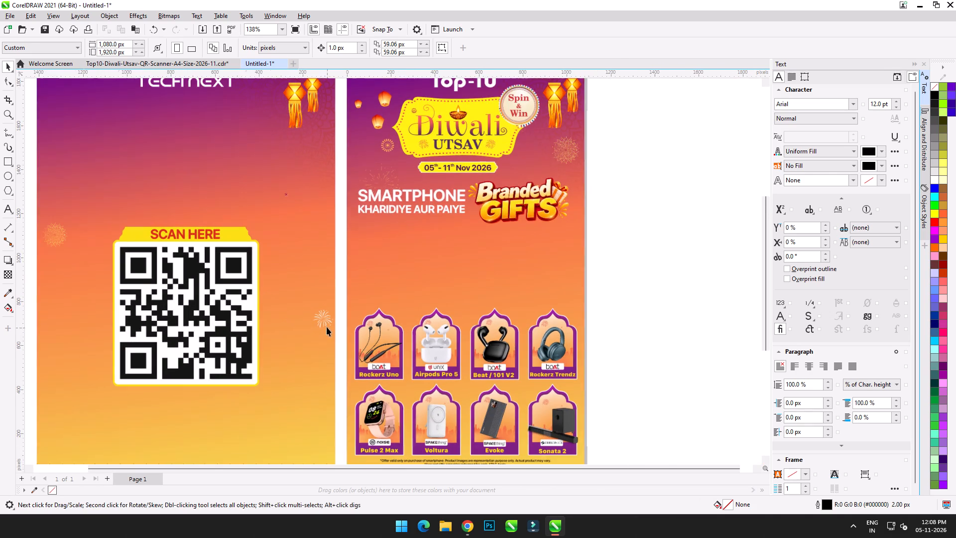
pyautogui.click(322, 319)
pyautogui.moveTo(324, 320); pyautogui.dragTo(573, 304)
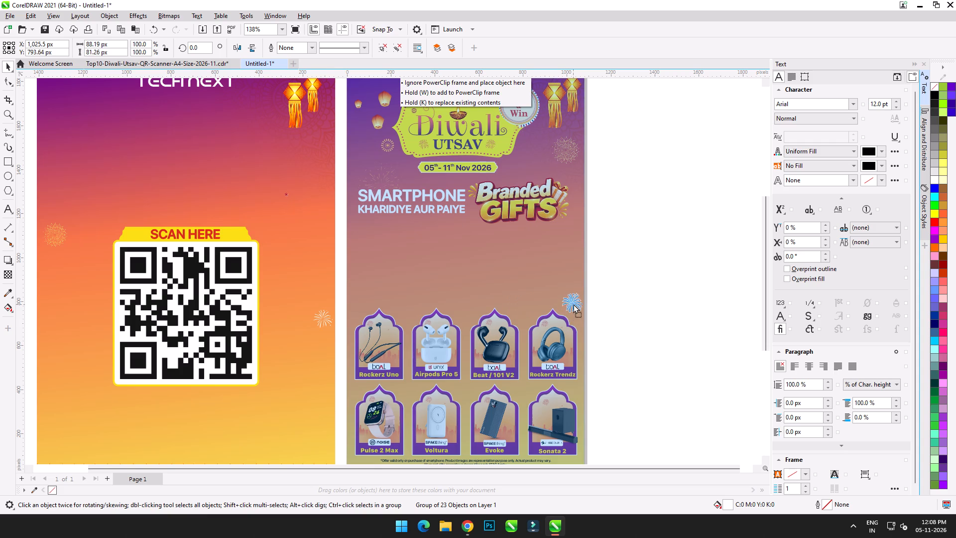
pyautogui.moveTo(573, 304); pyautogui.dragTo(573, 303)
# Move the golden firework bitmap from the Tech Next poster to just above the Rockerz Uno card on the Top-10 page.
pyautogui.moveTo(313, 304); pyautogui.dragTo(444, 304, button='middle')
pyautogui.click(176, 233)
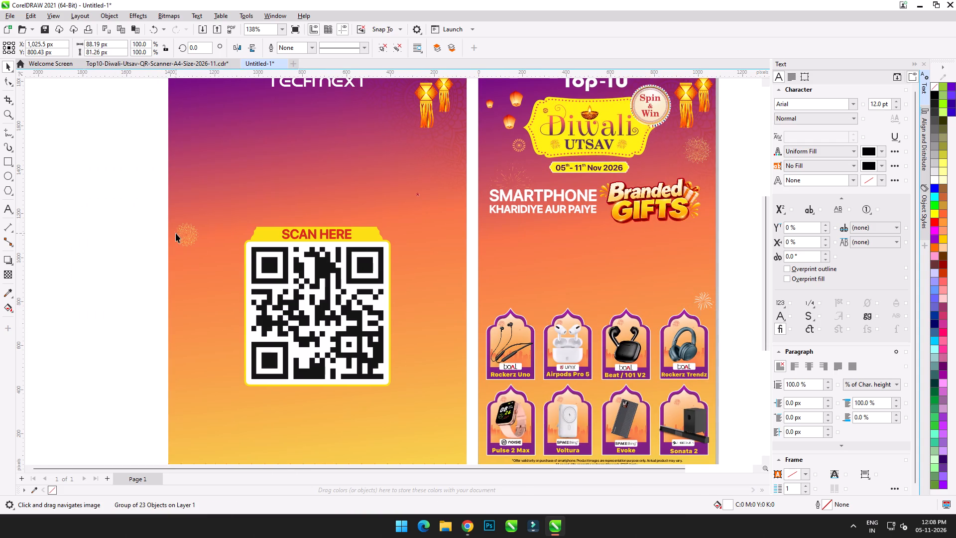
pyautogui.moveTo(187, 237); pyautogui.dragTo(496, 294)
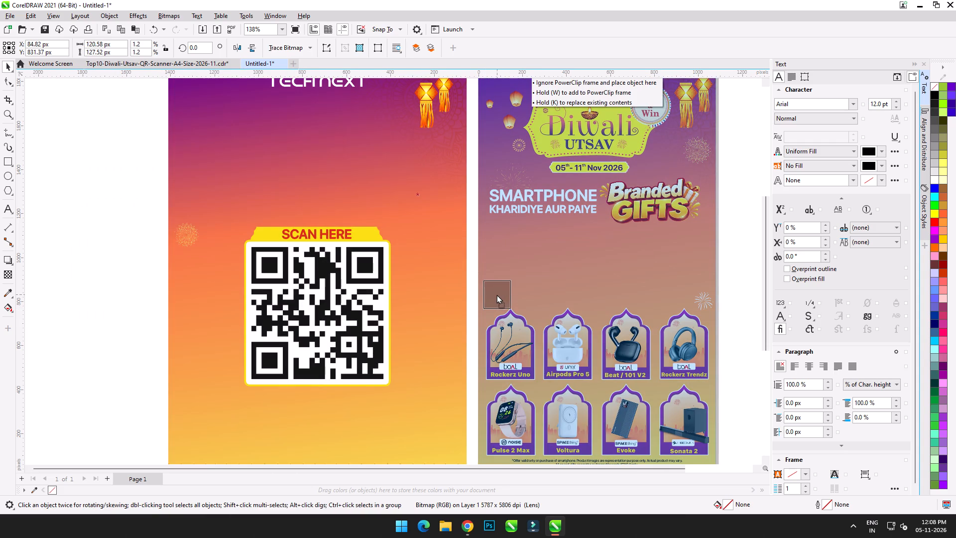
pyautogui.moveTo(496, 294); pyautogui.dragTo(495, 294)
pyautogui.click(111, 246)
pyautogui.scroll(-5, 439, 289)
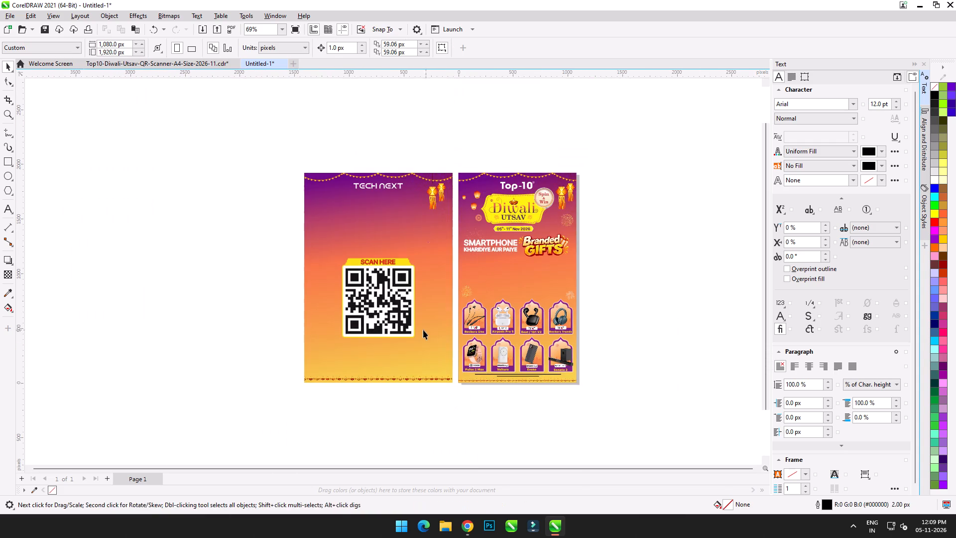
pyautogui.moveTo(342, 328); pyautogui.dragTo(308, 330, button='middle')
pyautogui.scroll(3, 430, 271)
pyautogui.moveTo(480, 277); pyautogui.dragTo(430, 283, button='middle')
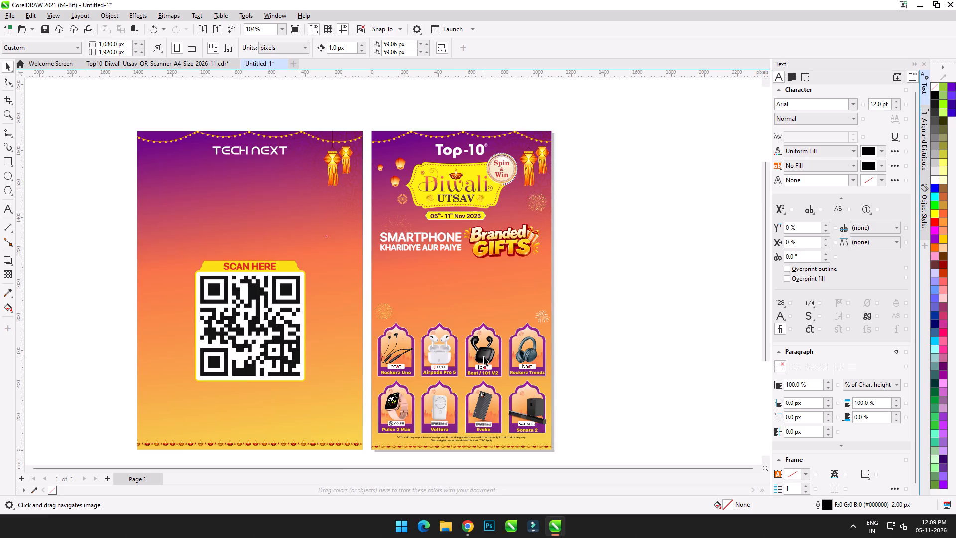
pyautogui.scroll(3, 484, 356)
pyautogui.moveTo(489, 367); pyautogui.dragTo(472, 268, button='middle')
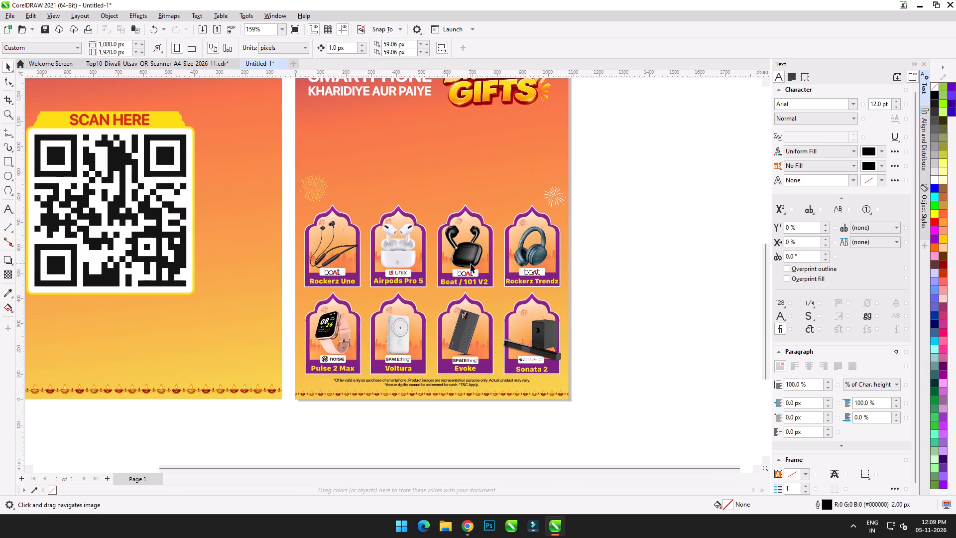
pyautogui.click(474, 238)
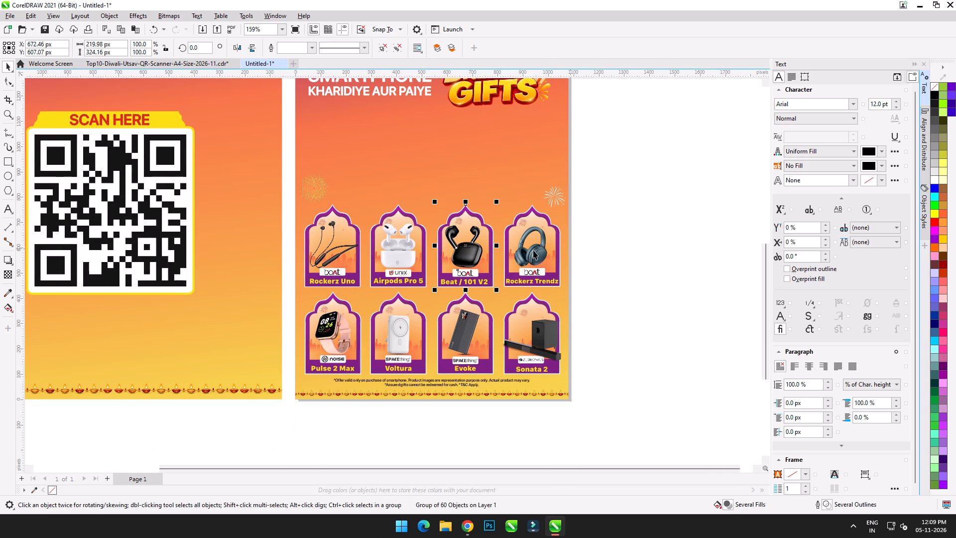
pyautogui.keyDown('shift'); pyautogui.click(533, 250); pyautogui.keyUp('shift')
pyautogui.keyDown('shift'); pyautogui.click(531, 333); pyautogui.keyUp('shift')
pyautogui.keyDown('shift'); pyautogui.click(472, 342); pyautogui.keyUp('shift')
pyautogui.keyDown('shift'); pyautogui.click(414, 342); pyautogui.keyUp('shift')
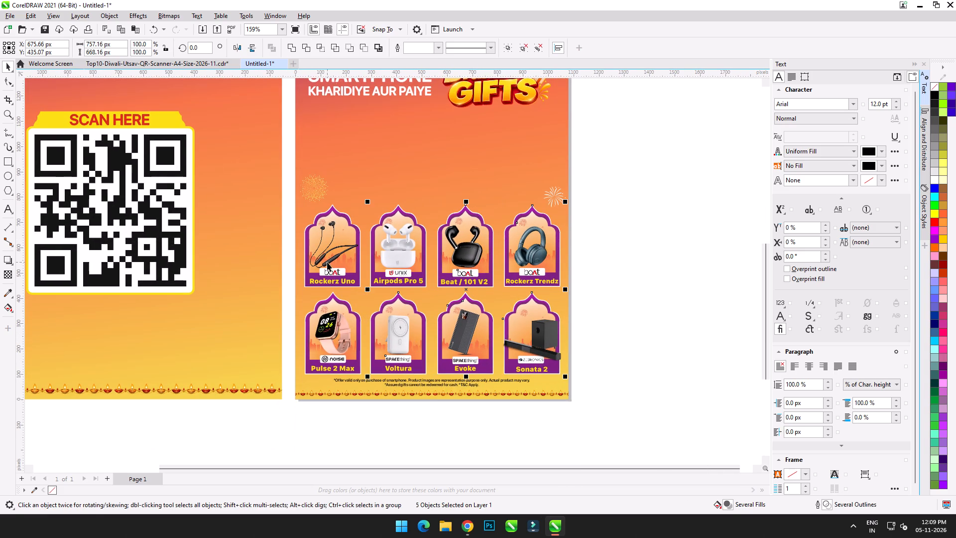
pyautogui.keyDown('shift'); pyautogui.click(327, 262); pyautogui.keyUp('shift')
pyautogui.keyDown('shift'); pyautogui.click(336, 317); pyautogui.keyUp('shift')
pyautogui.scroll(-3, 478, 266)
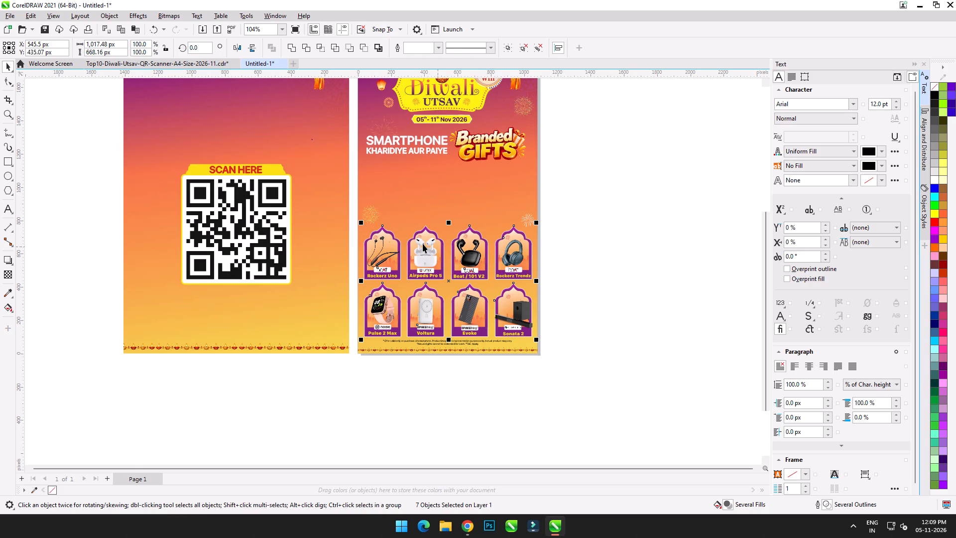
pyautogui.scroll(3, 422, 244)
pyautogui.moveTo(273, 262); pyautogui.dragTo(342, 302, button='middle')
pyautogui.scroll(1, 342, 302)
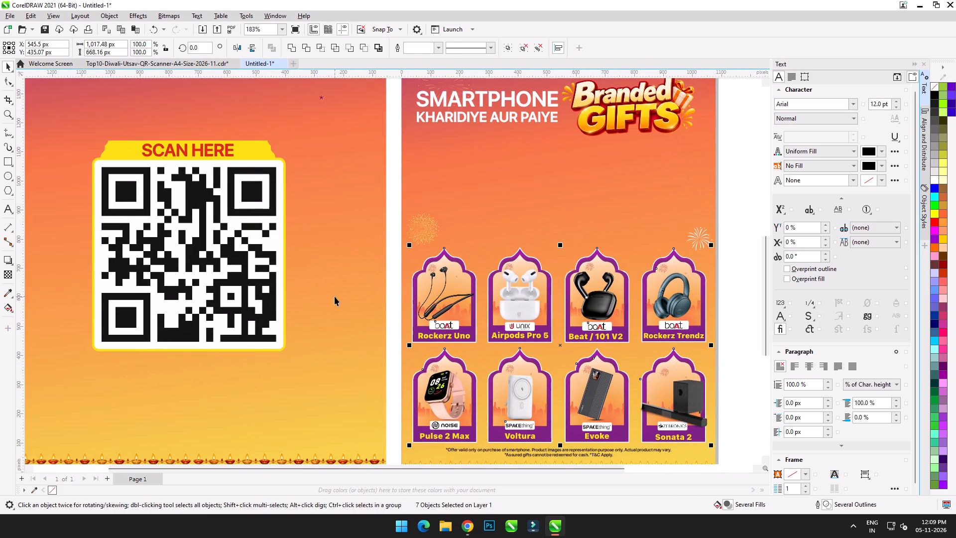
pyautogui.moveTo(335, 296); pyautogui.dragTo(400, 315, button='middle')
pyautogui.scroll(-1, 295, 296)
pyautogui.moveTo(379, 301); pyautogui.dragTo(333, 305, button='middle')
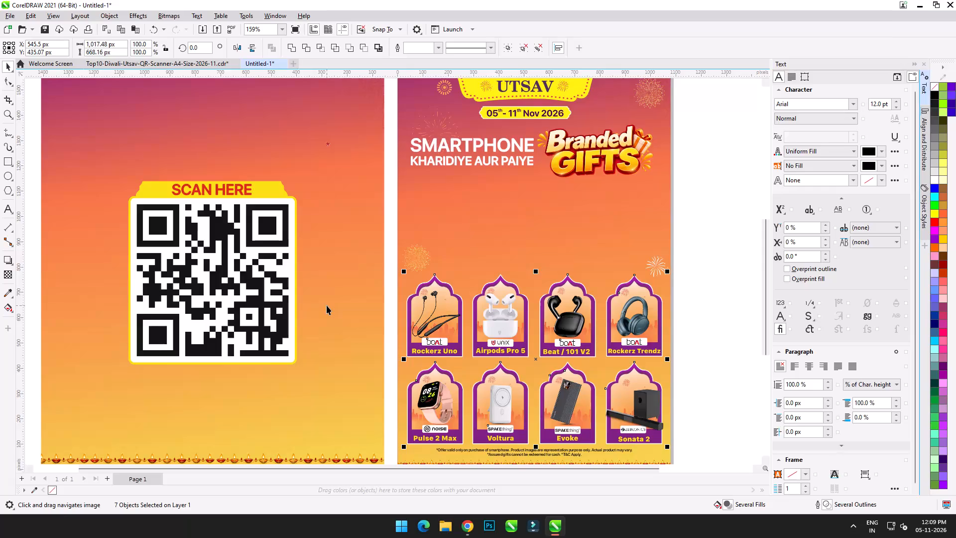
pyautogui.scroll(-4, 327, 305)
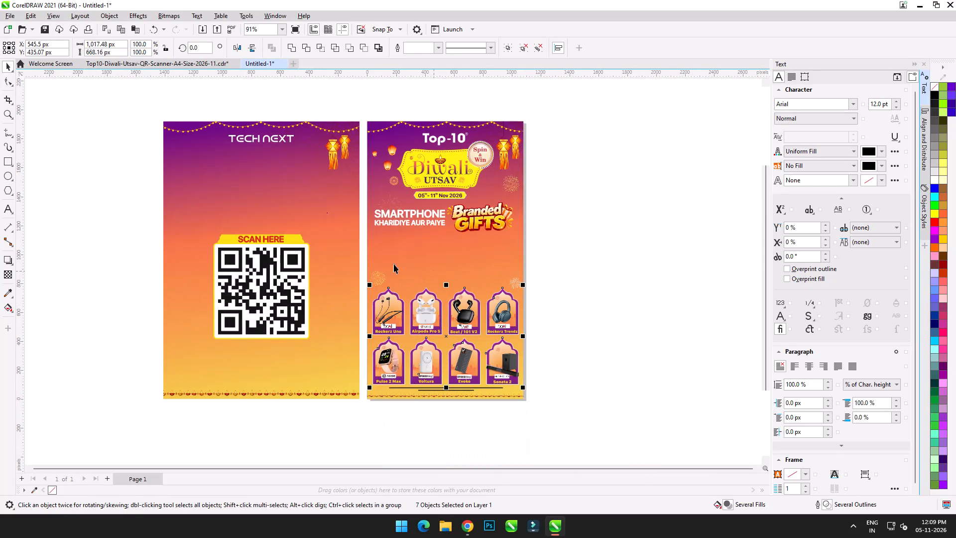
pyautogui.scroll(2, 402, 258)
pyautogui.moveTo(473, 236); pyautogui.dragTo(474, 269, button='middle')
# Move the Top-10 logo slightly up towards the string lights and centre it horizontally on the page background.
pyautogui.click(470, 188)
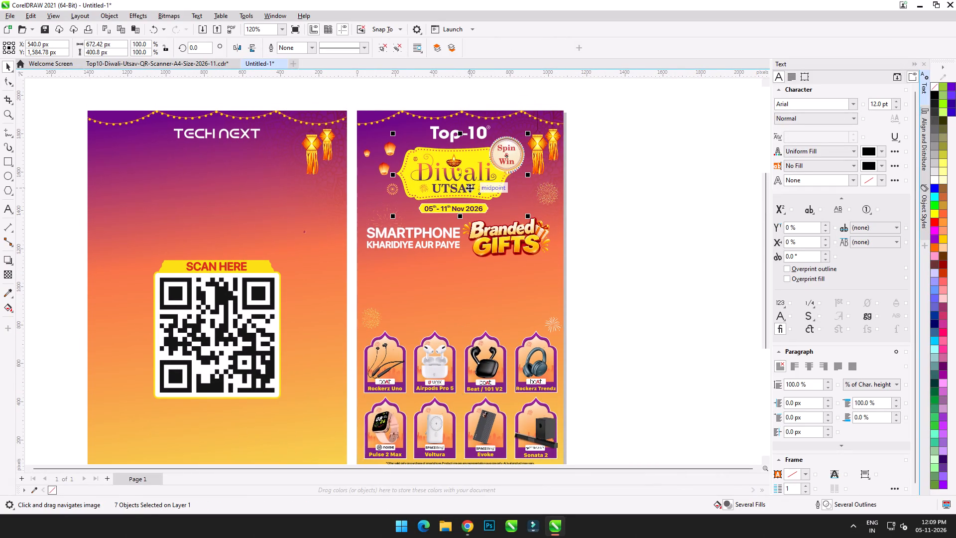
pyautogui.moveTo(466, 193); pyautogui.dragTo(458, 224, button='middle')
pyautogui.scroll(3, 457, 178)
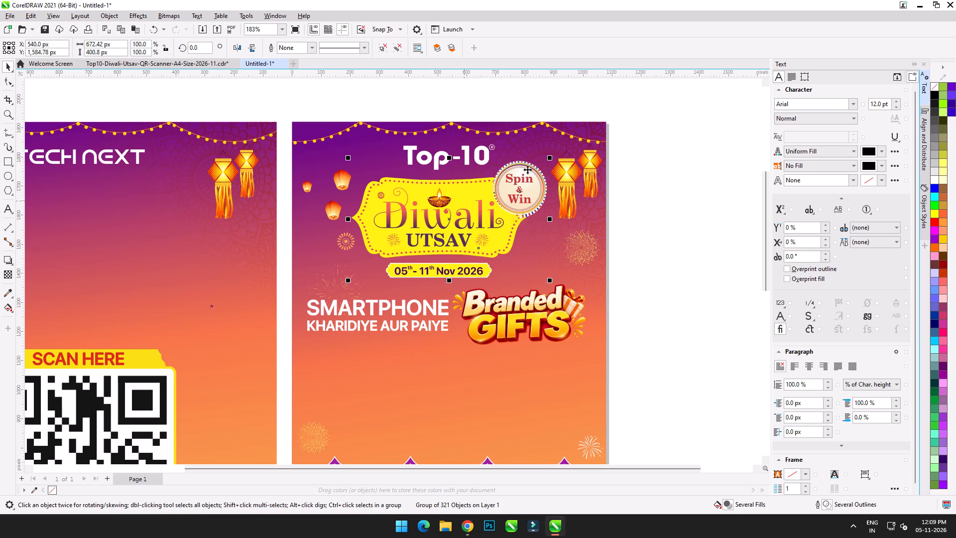
pyautogui.moveTo(565, 170); pyautogui.dragTo(558, 247, button='middle')
pyautogui.click(501, 152)
pyautogui.click(462, 228)
pyautogui.scroll(2, 438, 226)
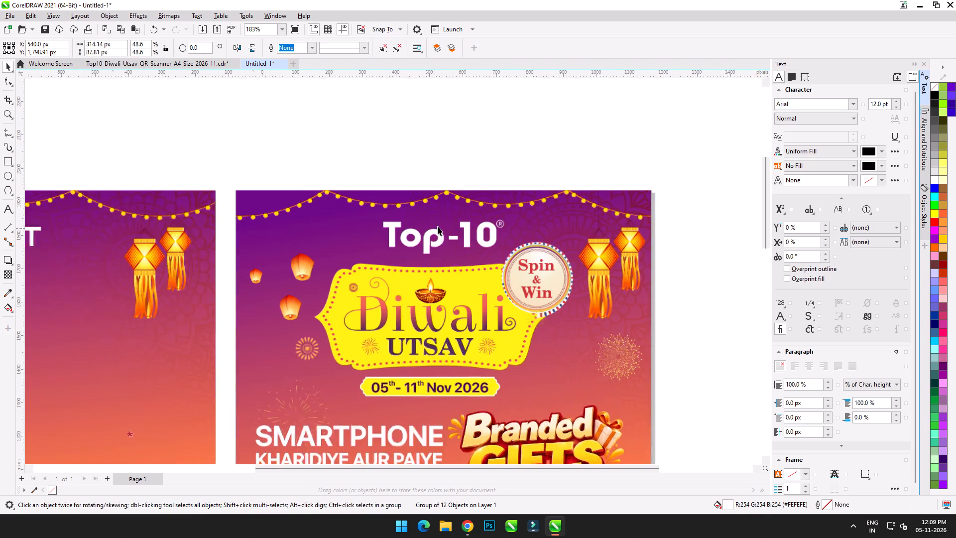
pyautogui.scroll(1, 438, 226)
pyautogui.moveTo(472, 238); pyautogui.dragTo(472, 231)
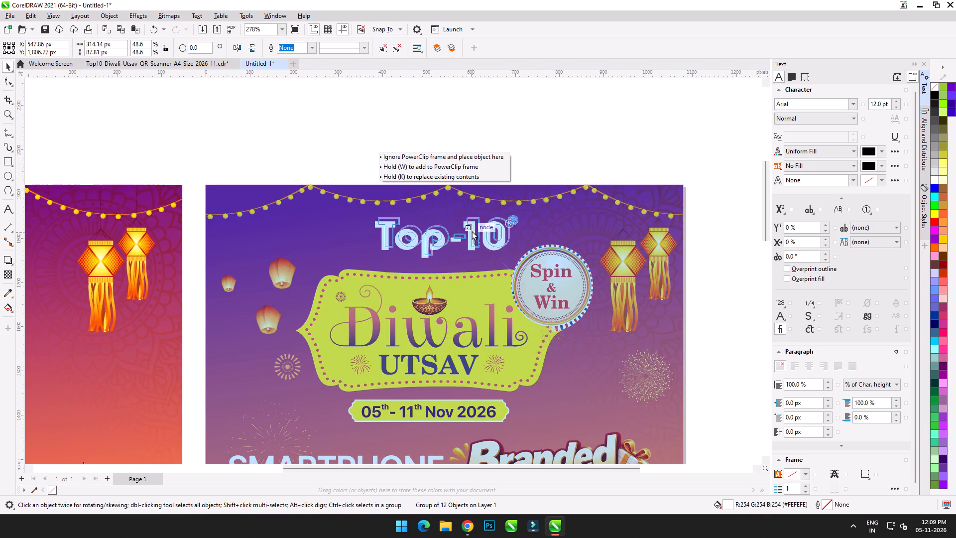
pyautogui.moveTo(472, 231); pyautogui.dragTo(470, 228)
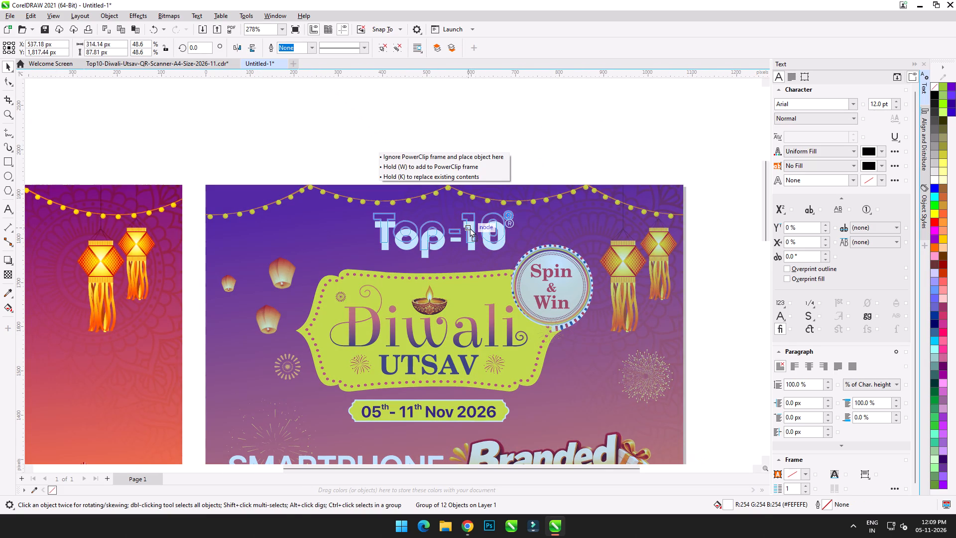
pyautogui.moveTo(470, 228); pyautogui.dragTo(470, 230)
pyautogui.keyDown('shift'); pyautogui.click(537, 222); pyautogui.keyUp('shift')
pyautogui.press('c')
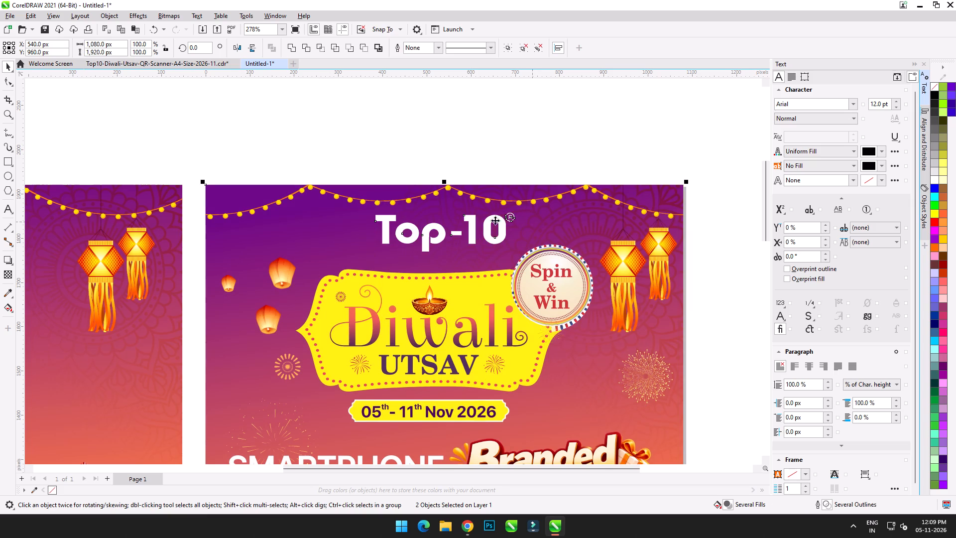
pyautogui.click(473, 147)
# Move the Diwali Utsav banner group with its date up to about Y 1,620 px and centre it horizontally on the background.
pyautogui.click(474, 268)
pyautogui.click(472, 289)
pyautogui.moveTo(471, 313); pyautogui.dragTo(471, 302)
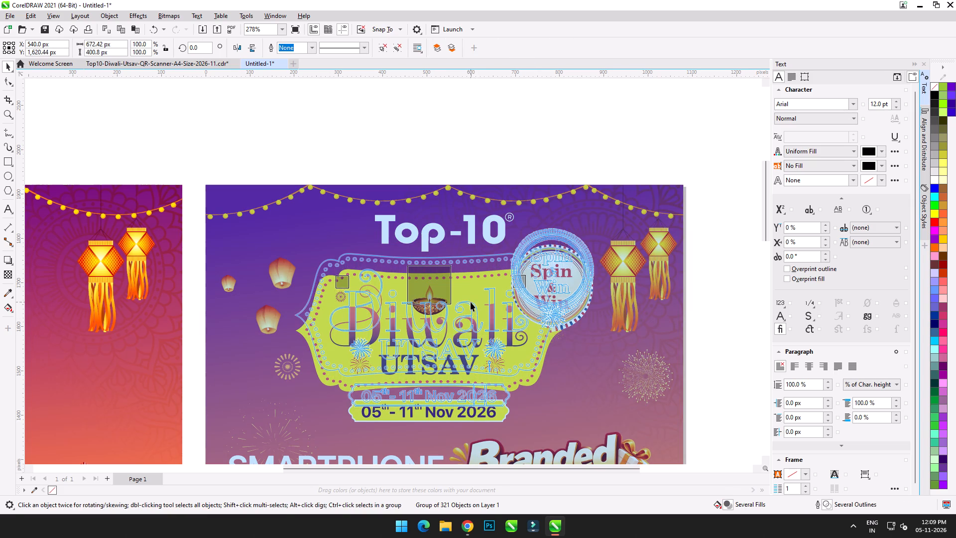
pyautogui.keyDown('shift'); pyautogui.click(672, 338); pyautogui.keyUp('shift')
pyautogui.press('c')
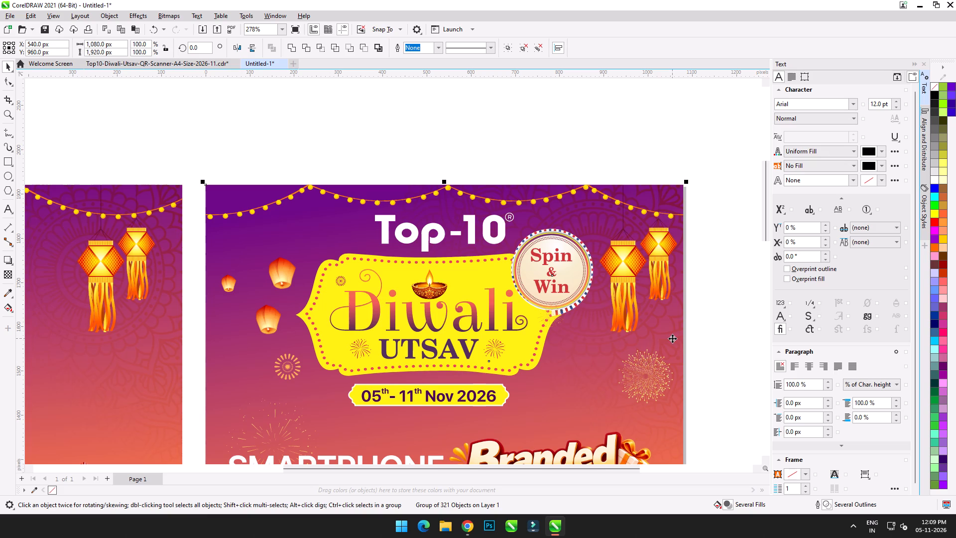
pyautogui.click(712, 272)
# Move the headline and Branded Gifts group up to about Y 1,303 px and centre it horizontally on the background.
pyautogui.scroll(1, 601, 312)
pyautogui.moveTo(598, 312); pyautogui.dragTo(603, 204, button='middle')
pyautogui.scroll(-3, 531, 296)
pyautogui.moveTo(532, 322); pyautogui.dragTo(529, 318, button='middle')
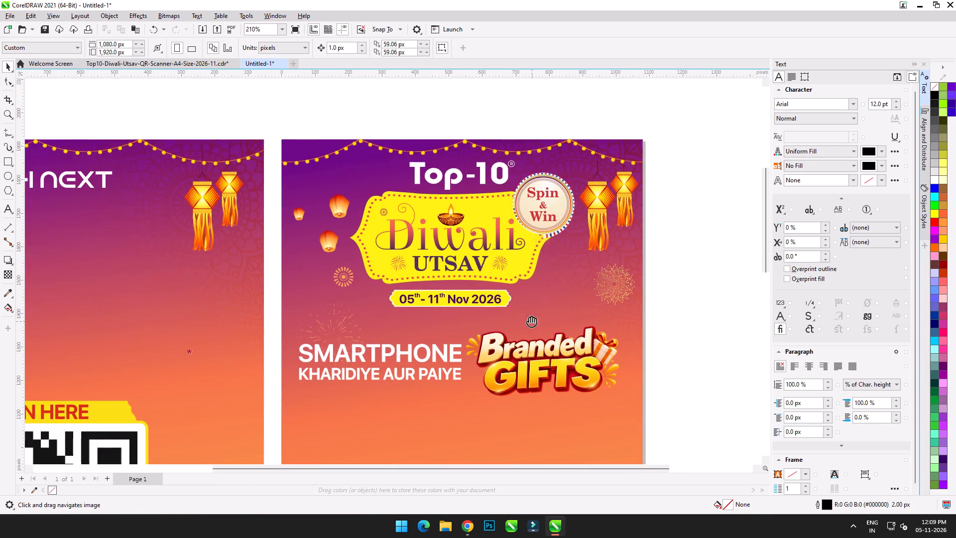
pyautogui.moveTo(529, 318); pyautogui.dragTo(523, 235, button='middle')
pyautogui.scroll(-3, 466, 272)
pyautogui.moveTo(467, 276); pyautogui.dragTo(473, 244, button='middle')
pyautogui.scroll(2, 464, 238)
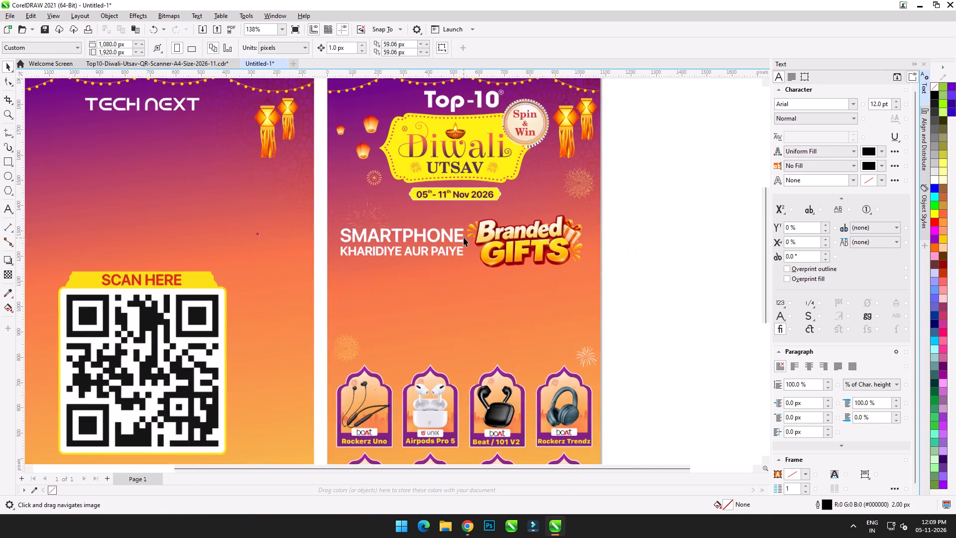
pyautogui.scroll(1, 464, 237)
pyautogui.click(458, 240)
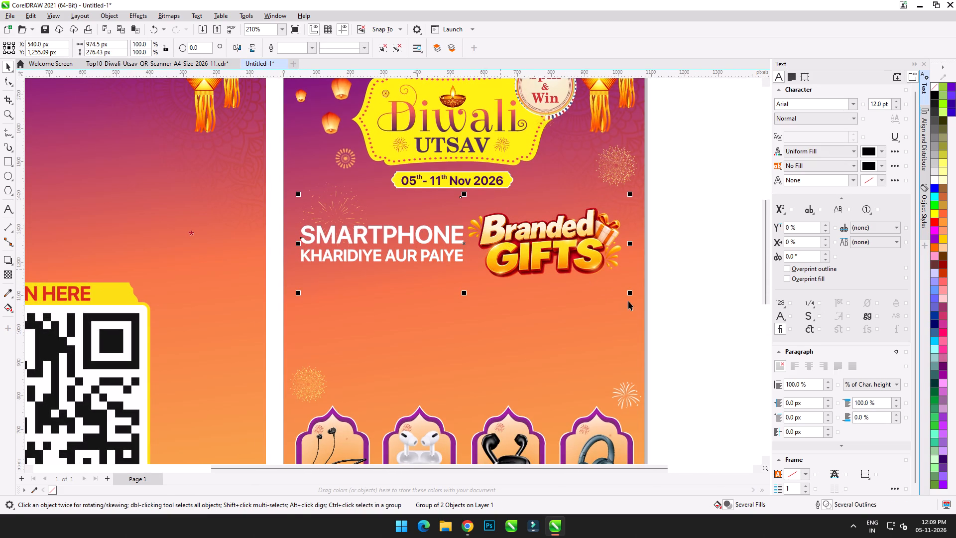
pyautogui.moveTo(488, 246); pyautogui.dragTo(489, 231)
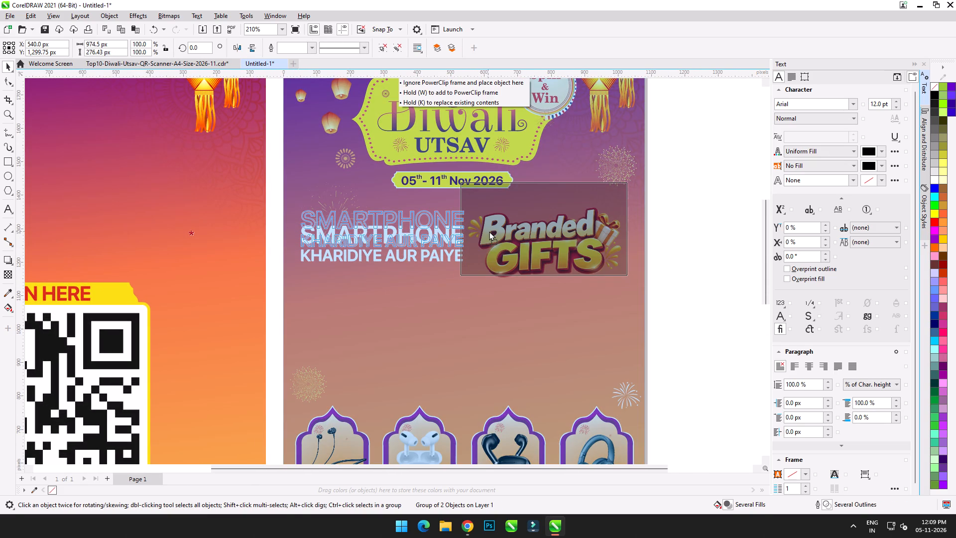
pyautogui.moveTo(489, 231); pyautogui.dragTo(489, 230)
pyautogui.scroll(-4, 479, 228)
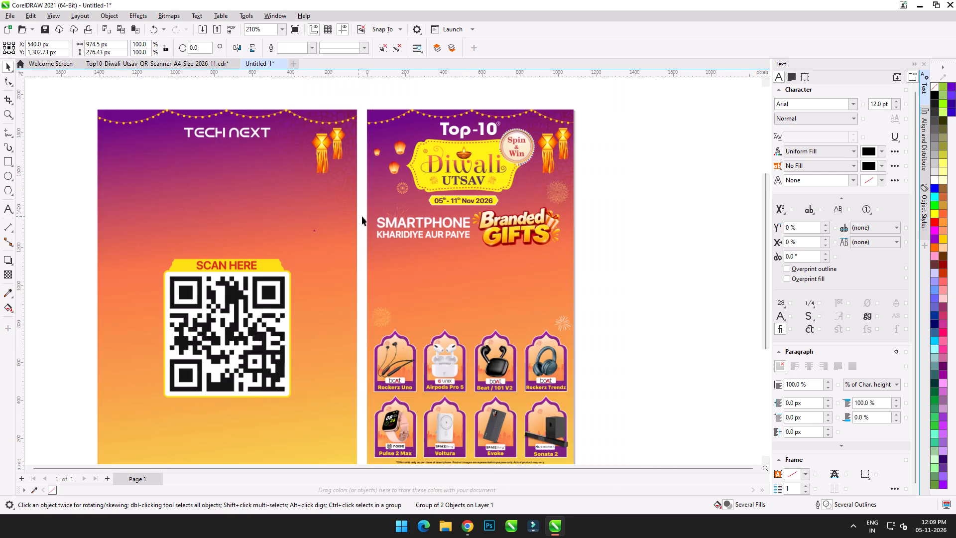
pyautogui.keyDown('shift'); pyautogui.click(487, 293); pyautogui.keyUp('shift')
pyautogui.press('c')
pyautogui.click(619, 267)
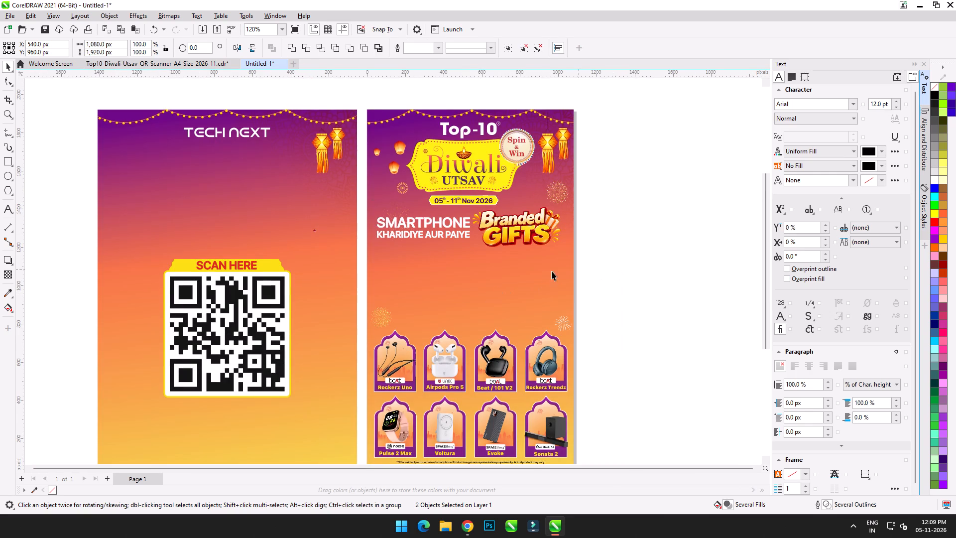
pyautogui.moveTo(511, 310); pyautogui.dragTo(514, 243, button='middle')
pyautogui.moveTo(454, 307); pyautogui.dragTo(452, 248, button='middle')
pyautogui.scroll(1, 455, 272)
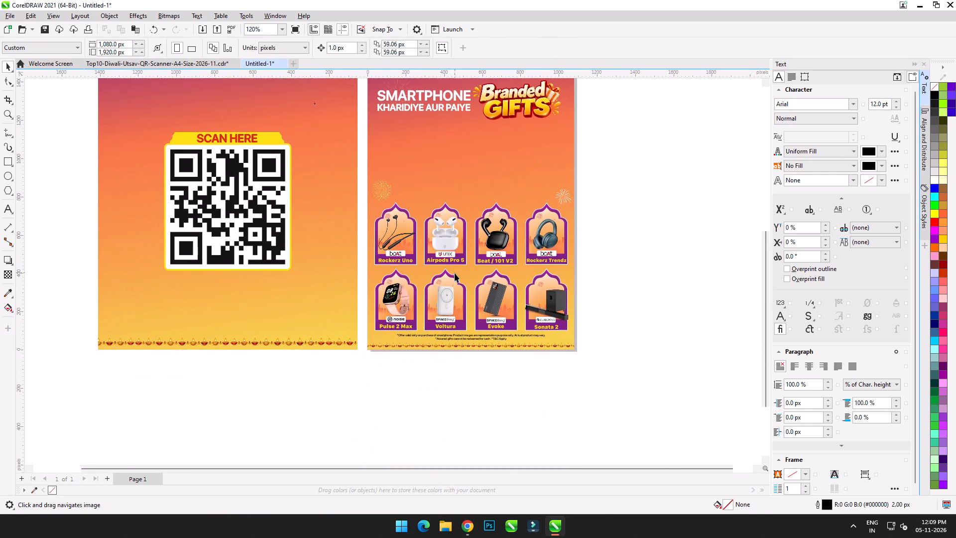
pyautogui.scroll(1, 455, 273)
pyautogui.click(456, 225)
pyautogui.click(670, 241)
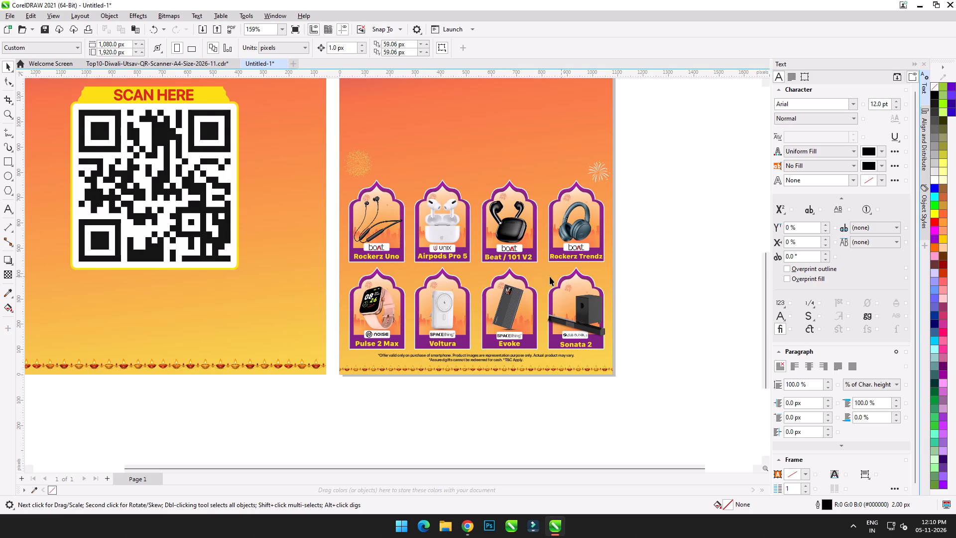
# Move the Rockerz Uno gift card straight up to about Y 1,047 px, just below the SMARTPHONE headline.
pyautogui.moveTo(535, 280); pyautogui.dragTo(519, 369, button='middle')
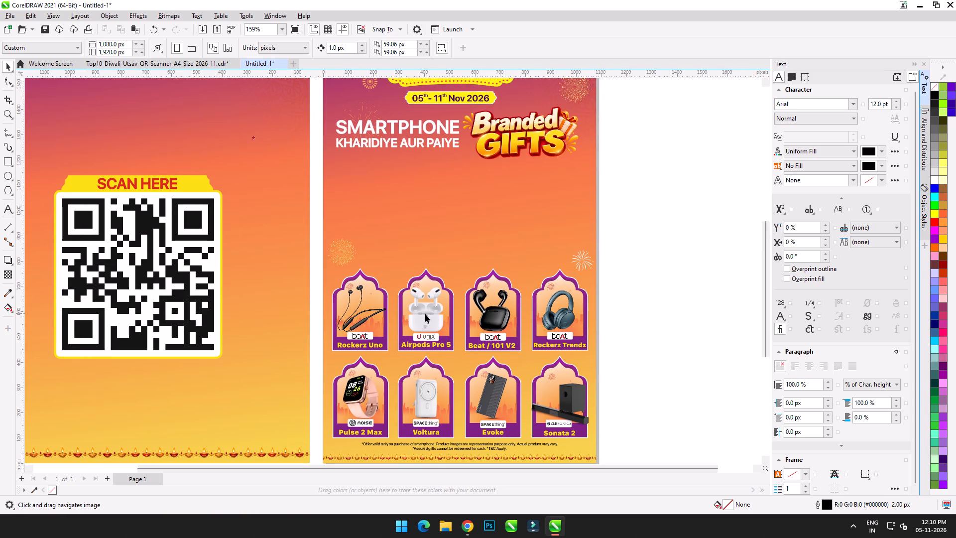
pyautogui.scroll(-4, 425, 314)
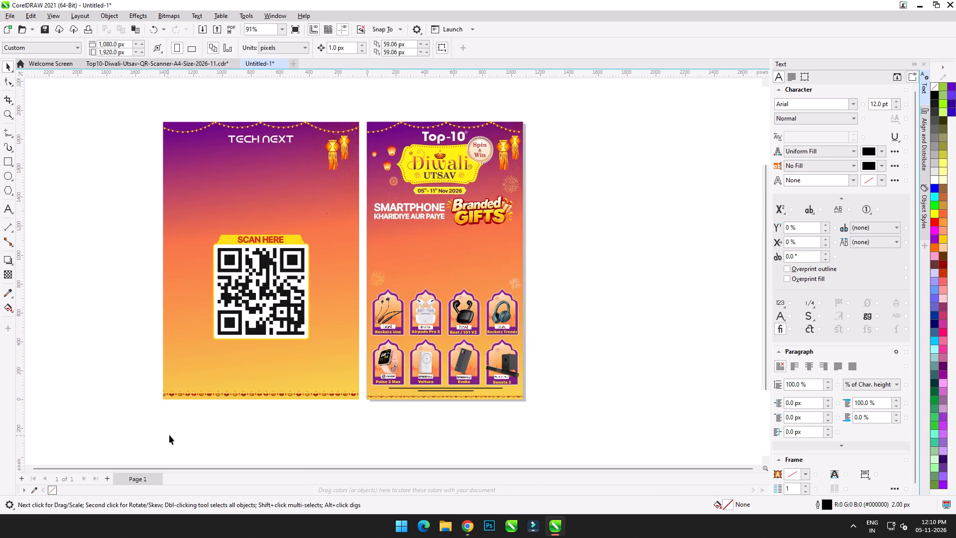
pyautogui.scroll(3, 411, 341)
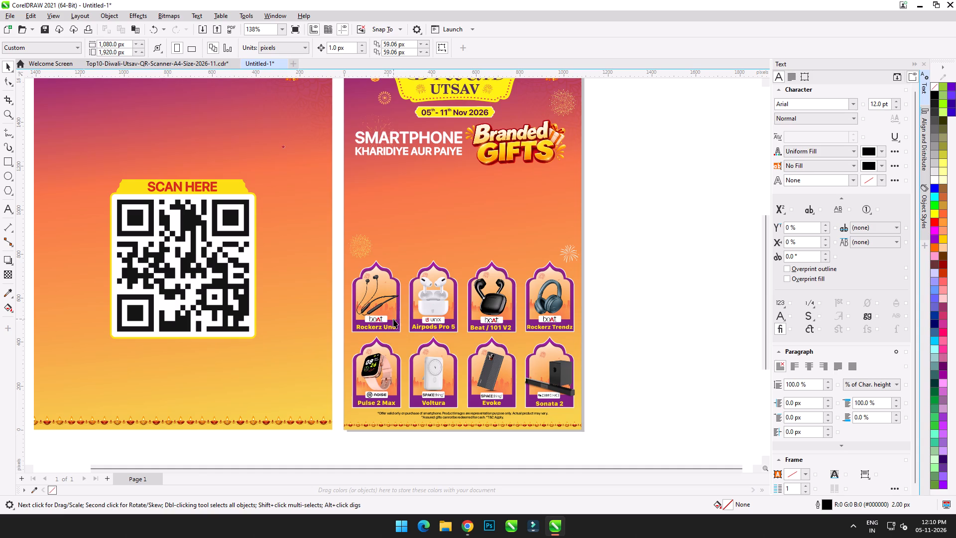
pyautogui.click(381, 301)
pyautogui.moveTo(379, 294); pyautogui.dragTo(379, 204)
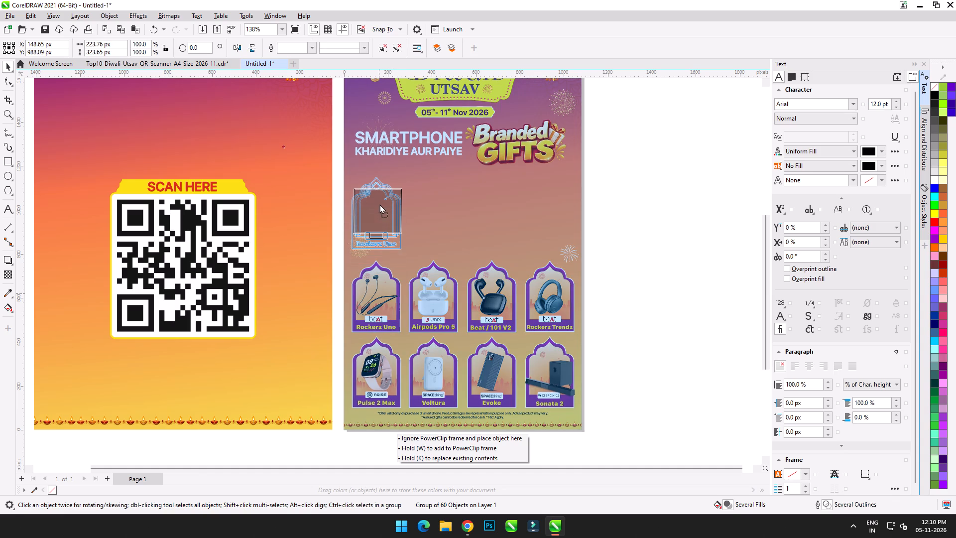
pyautogui.moveTo(379, 204); pyautogui.dragTo(380, 198)
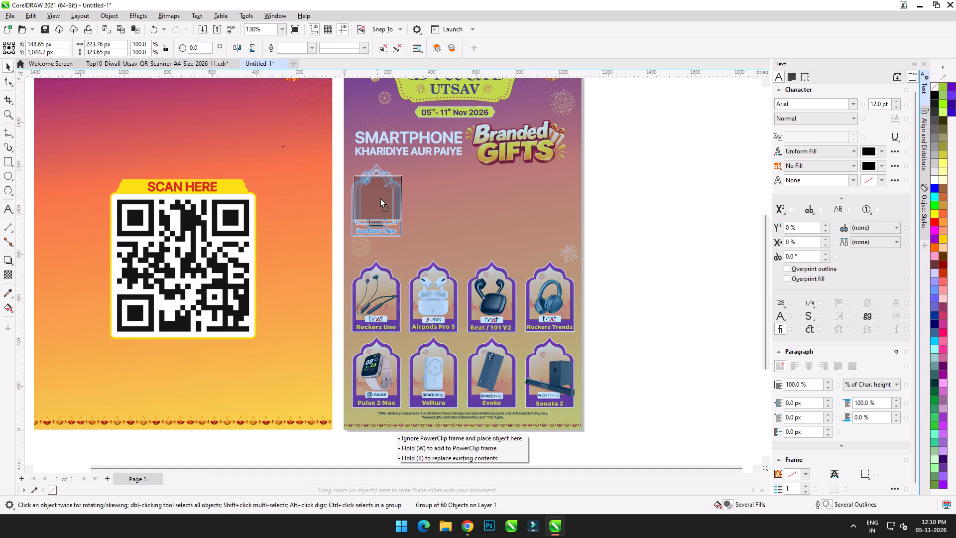
pyautogui.moveTo(380, 198); pyautogui.dragTo(380, 197)
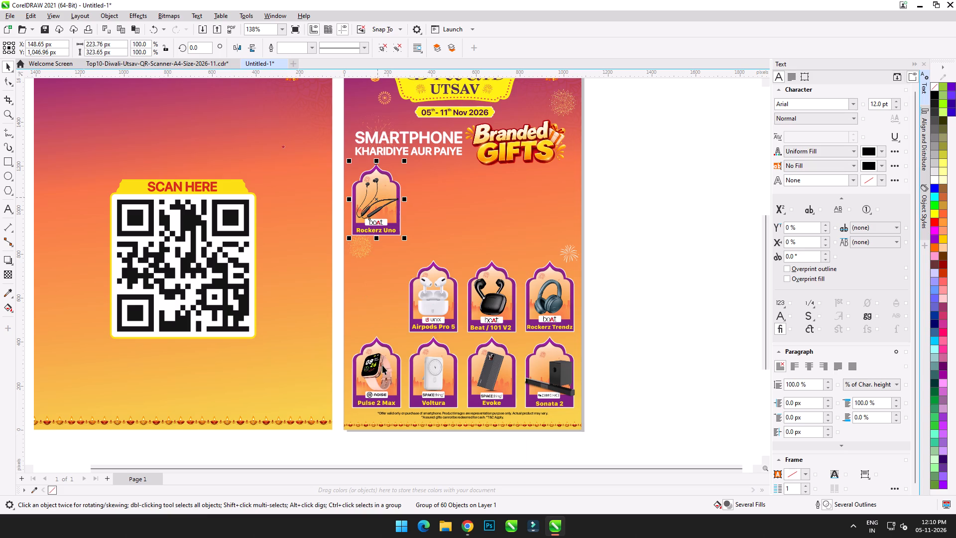
# Align the Airpods Pro 5 card's horizontal centre with the Rockerz Uno card.
pyautogui.click(437, 301)
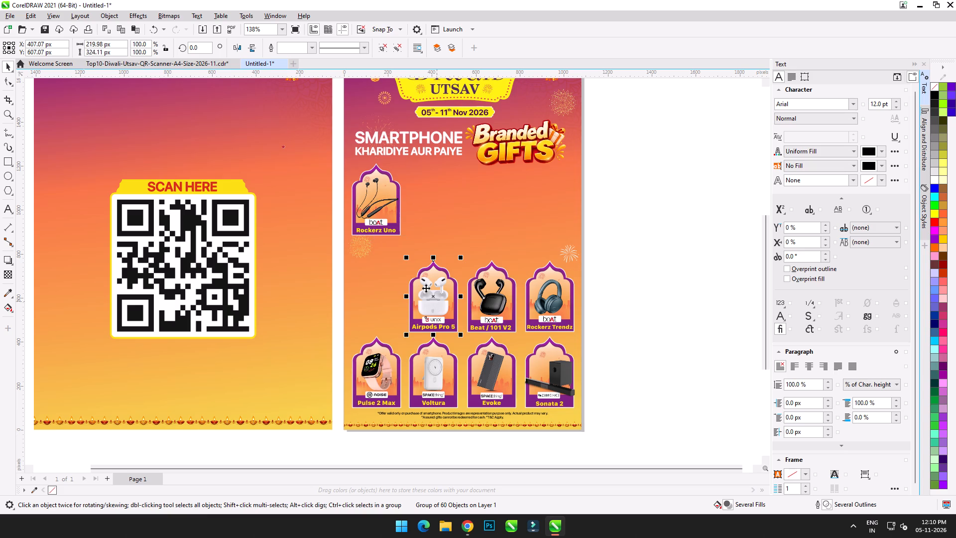
pyautogui.keyDown('shift'); pyautogui.click(376, 204); pyautogui.keyUp('shift')
pyautogui.press('c')
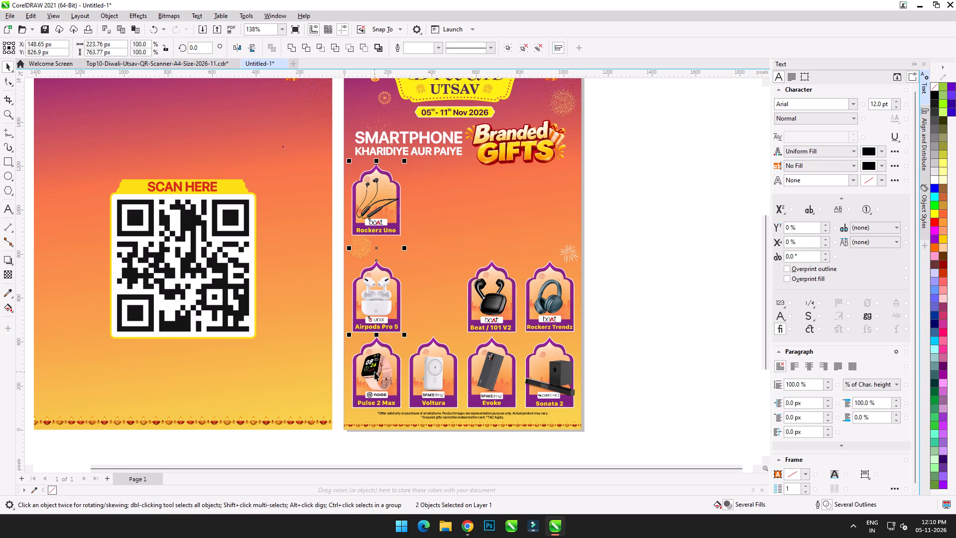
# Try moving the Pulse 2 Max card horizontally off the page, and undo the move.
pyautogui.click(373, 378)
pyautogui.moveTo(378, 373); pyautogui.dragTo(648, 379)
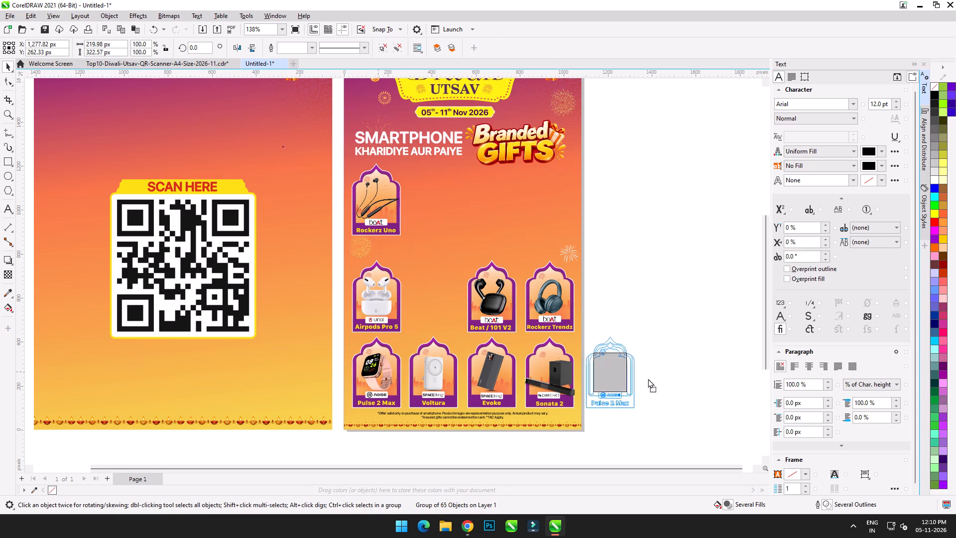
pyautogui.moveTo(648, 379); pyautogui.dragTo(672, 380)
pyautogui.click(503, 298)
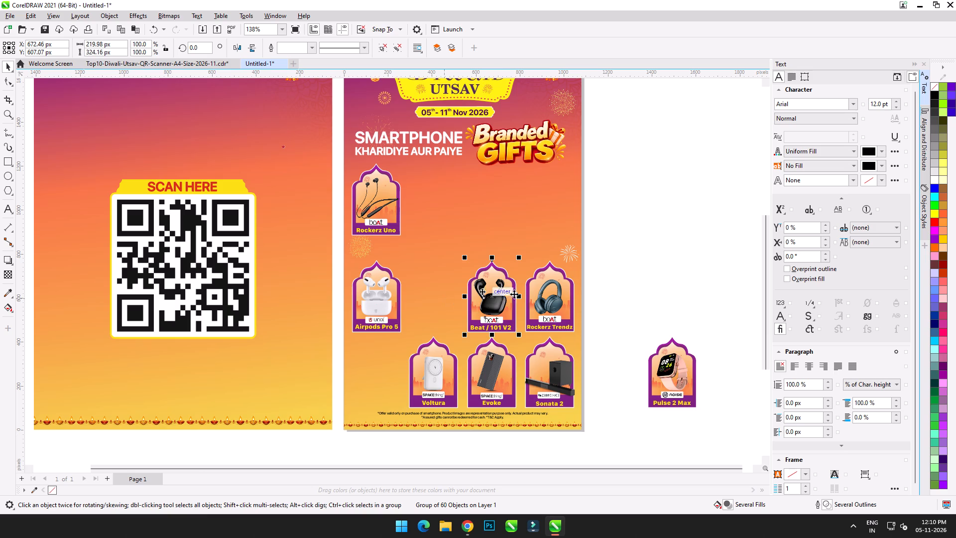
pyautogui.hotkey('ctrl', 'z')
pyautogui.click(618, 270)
# Move the Airpods Pro 5 card up to about Y 666 px and centre it horizontally on the Rockerz Uno card.
pyautogui.click(387, 290)
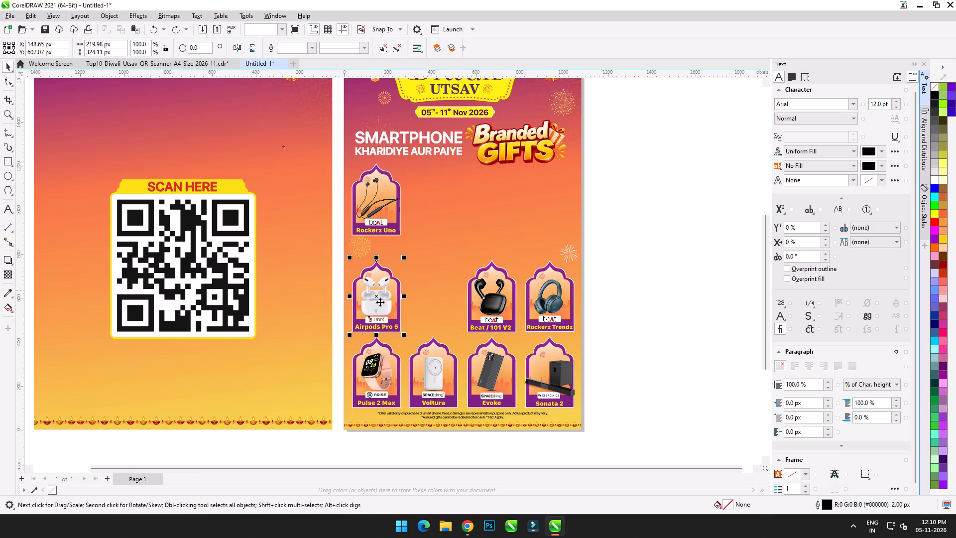
pyautogui.moveTo(380, 302); pyautogui.dragTo(383, 285)
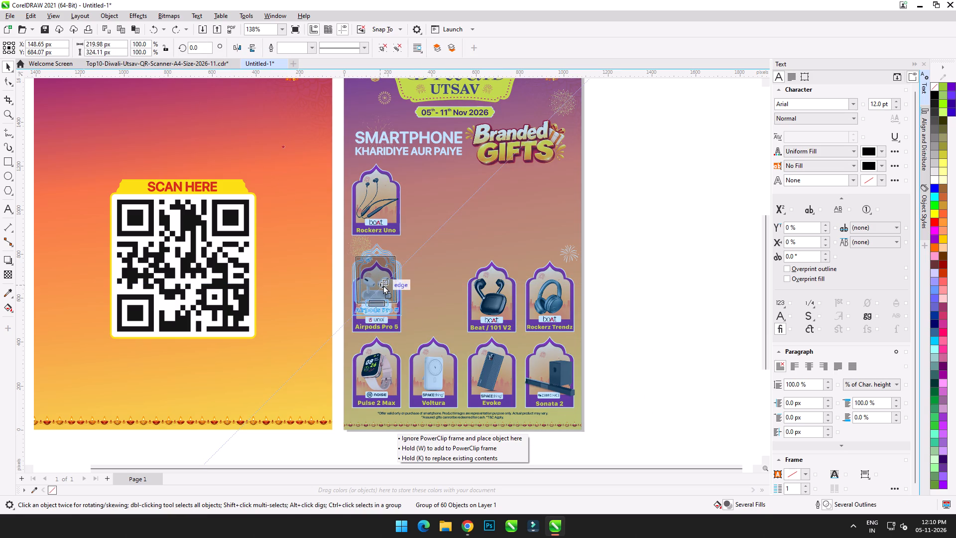
pyautogui.moveTo(383, 285); pyautogui.dragTo(383, 285)
pyautogui.click(618, 286)
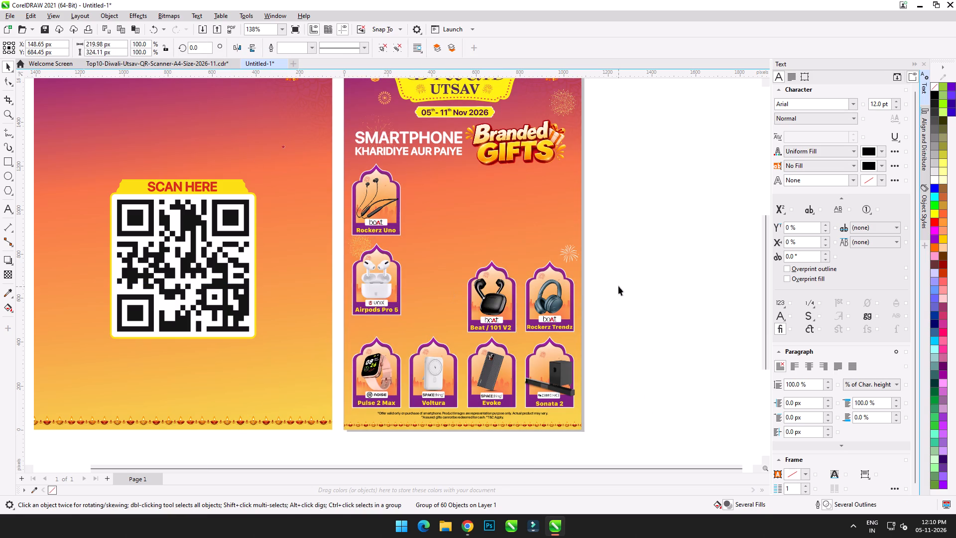
pyautogui.click(369, 374)
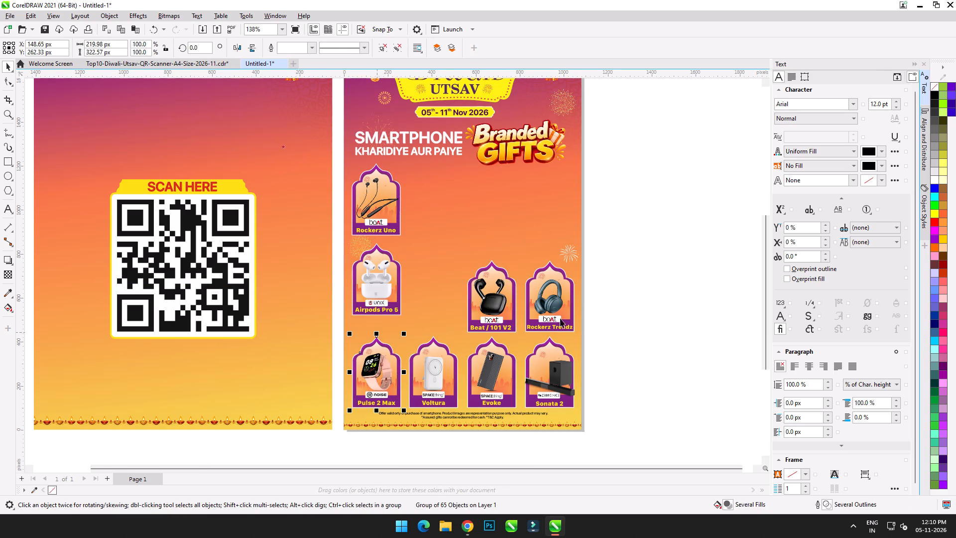
pyautogui.click(646, 307)
pyautogui.click(375, 281)
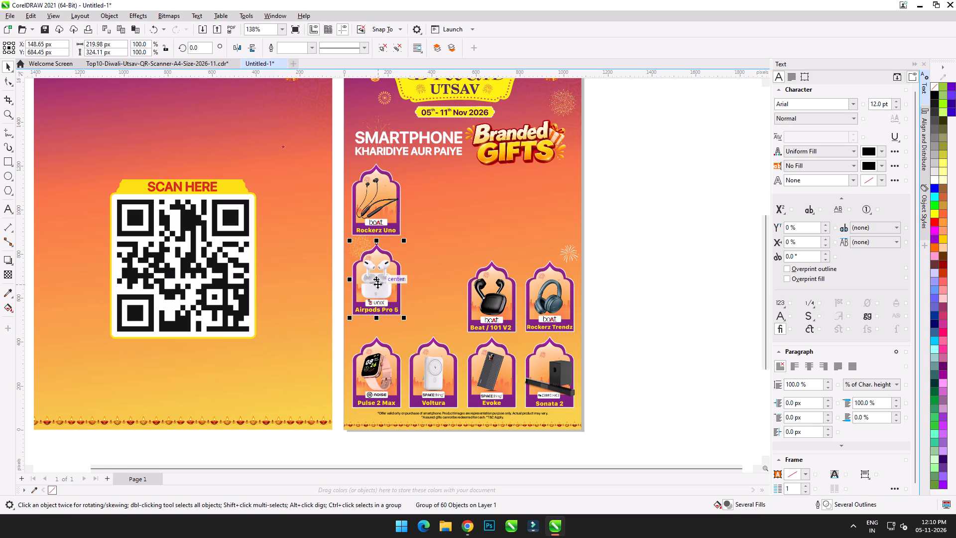
pyautogui.click(377, 280)
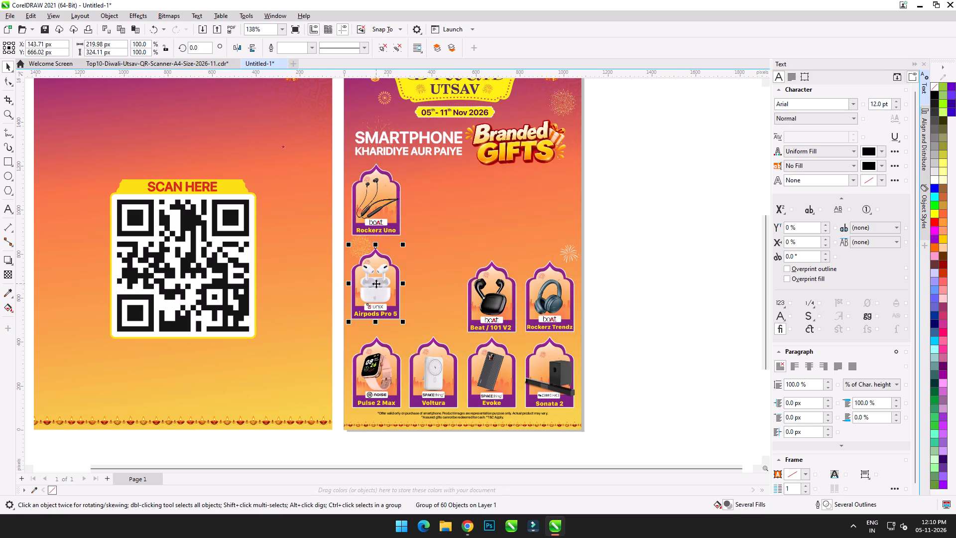
pyautogui.keyDown('shift'); pyautogui.click(393, 216); pyautogui.keyUp('shift')
pyautogui.press('c')
pyautogui.click(619, 235)
# Nudge the Airpods Pro 5 card down to about Y 659 px.
pyautogui.click(396, 289)
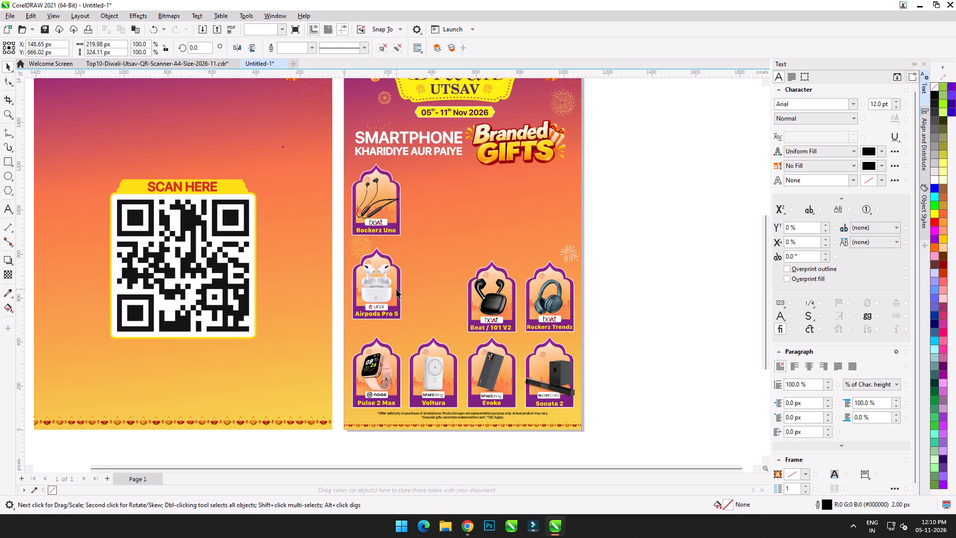
pyautogui.press('Down')
pyautogui.press('Down')
pyautogui.press('Down')
pyautogui.press('Down')
pyautogui.press('Down')
pyautogui.press('Down')
pyautogui.press('Down')
pyautogui.press('Down')
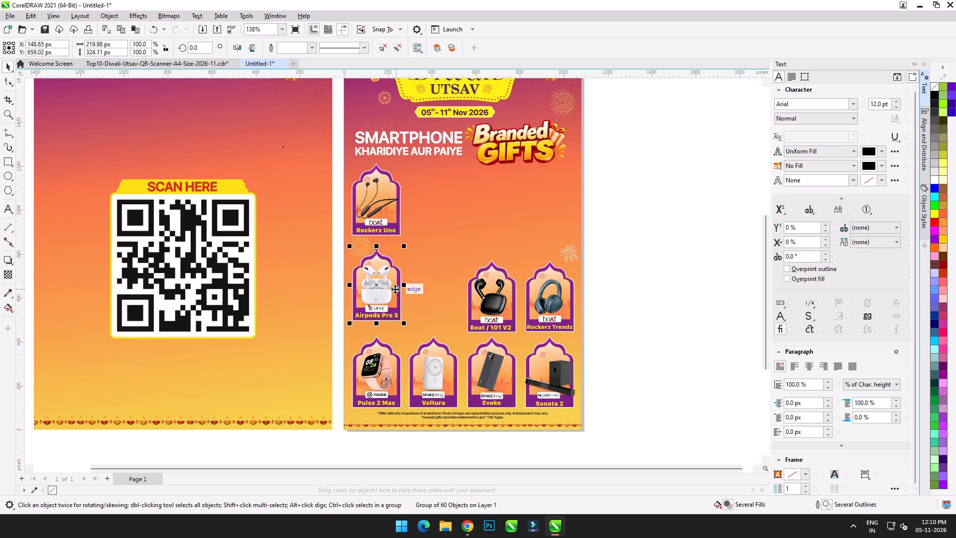
pyautogui.press('Up')
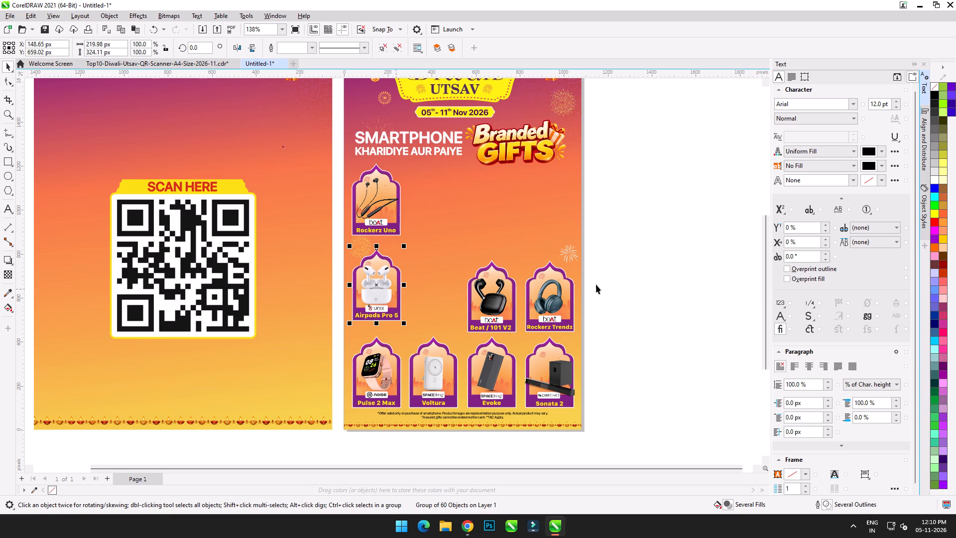
pyautogui.click(600, 279)
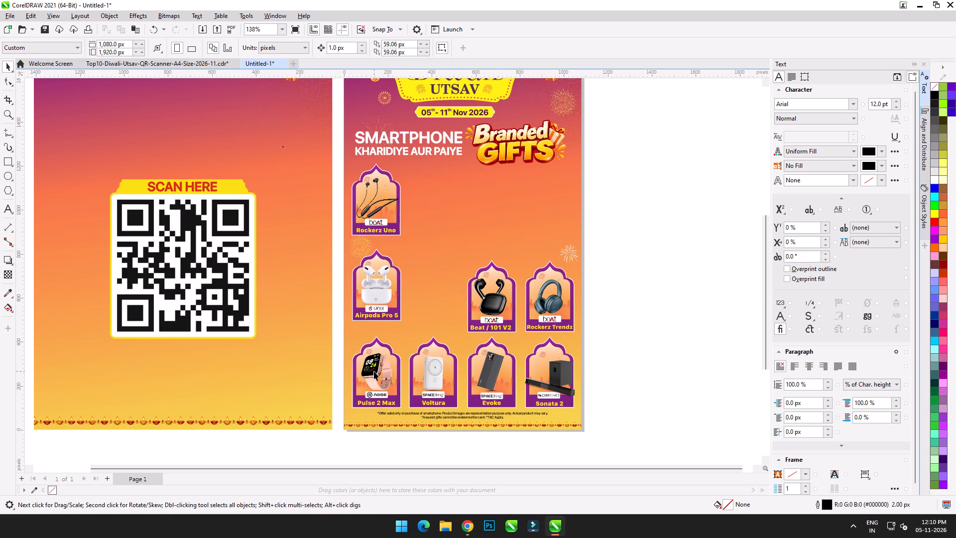
# Move the Pulse 2 Max card horizontally off the page to about X 1,475 px.
pyautogui.click(375, 376)
pyautogui.moveTo(379, 377); pyautogui.dragTo(671, 380)
# Place the Beat / 101 V2 card at the bottom row's start, centred horizontally with Airpods Pro 5 and vertically with Voltura.
pyautogui.click(495, 305)
pyautogui.keyDown('shift'); pyautogui.click(371, 292); pyautogui.keyUp('shift')
pyautogui.press('c')
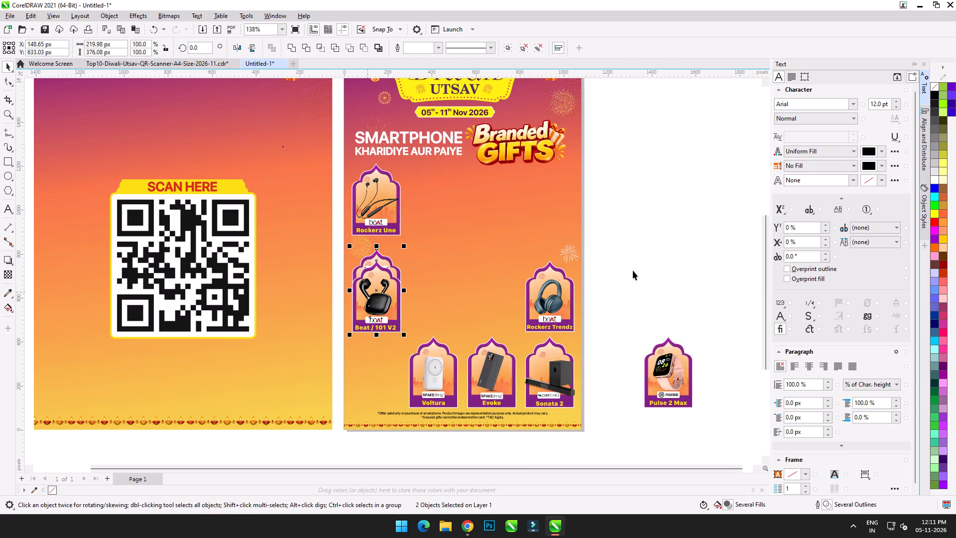
pyautogui.click(633, 270)
pyautogui.click(376, 301)
pyautogui.keyDown('shift'); pyautogui.click(432, 376); pyautogui.keyUp('shift')
pyautogui.press('e')
pyautogui.click(677, 292)
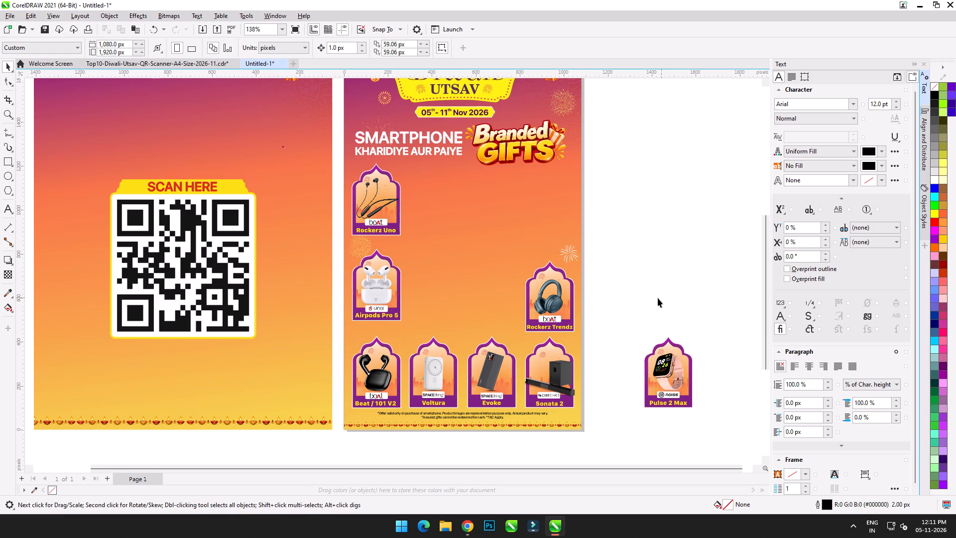
# Align the Sonata 2 card's vertical centre with the Rockerz Uno card.
pyautogui.click(554, 385)
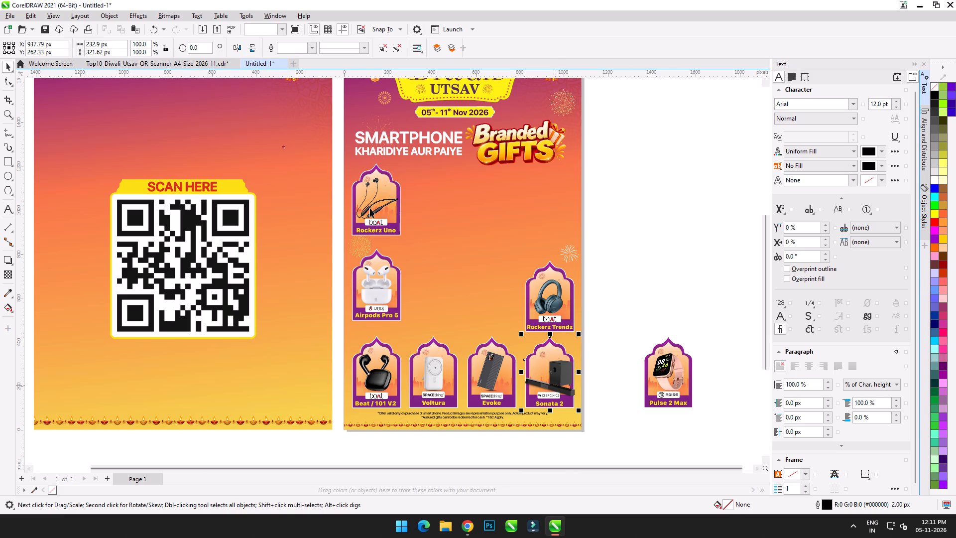
pyautogui.keyDown('shift'); pyautogui.click(362, 194); pyautogui.keyUp('shift')
pyautogui.press('e')
pyautogui.click(627, 201)
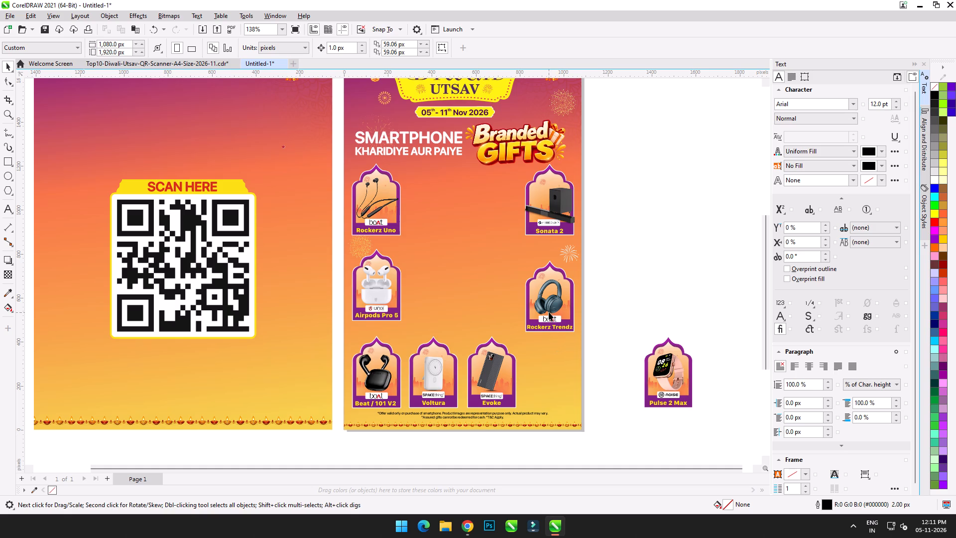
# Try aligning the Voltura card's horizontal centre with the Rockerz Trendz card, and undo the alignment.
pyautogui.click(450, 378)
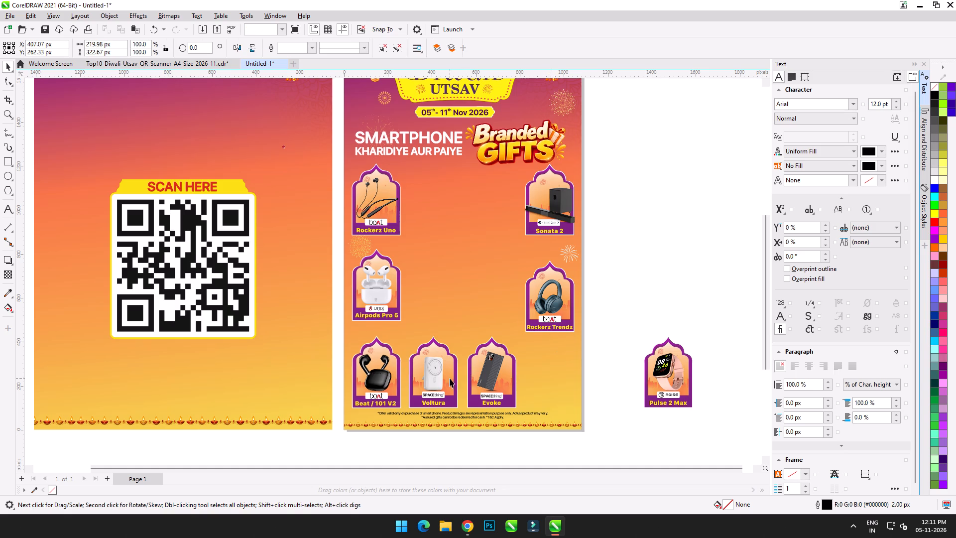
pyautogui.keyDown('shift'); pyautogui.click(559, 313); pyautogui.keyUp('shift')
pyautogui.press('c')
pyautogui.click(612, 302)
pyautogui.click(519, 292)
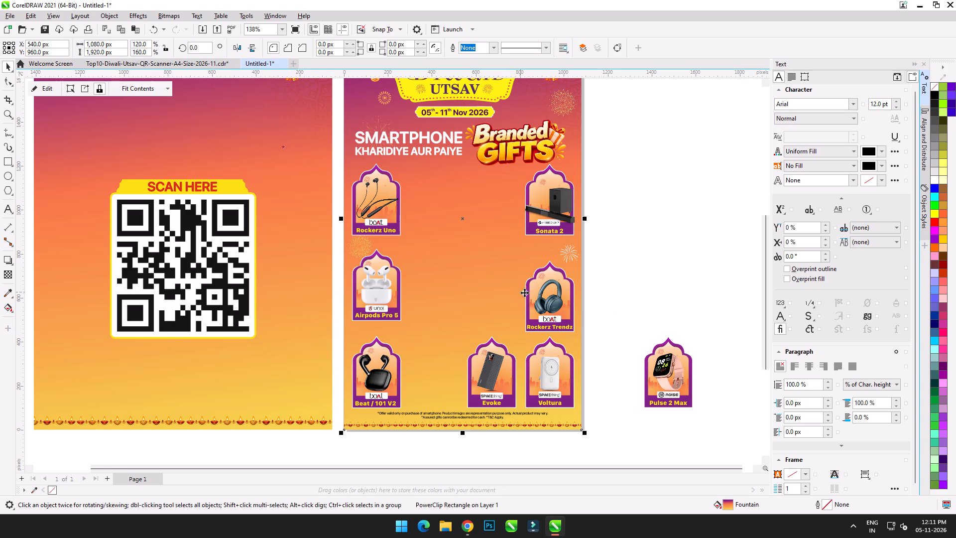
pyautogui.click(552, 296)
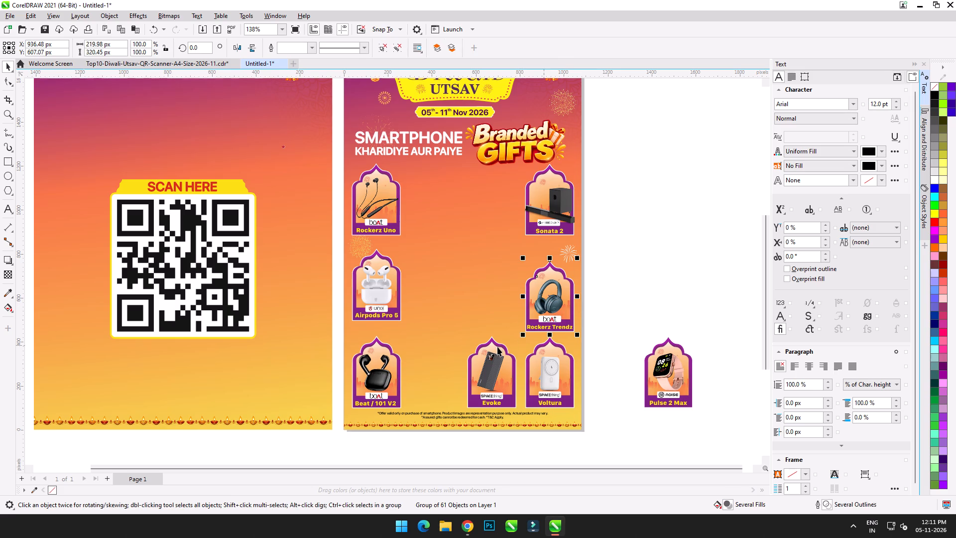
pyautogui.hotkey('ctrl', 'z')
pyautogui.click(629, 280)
# Align the Rockerz Trendz card's horizontal centre with the Voltura card.
pyautogui.click(555, 298)
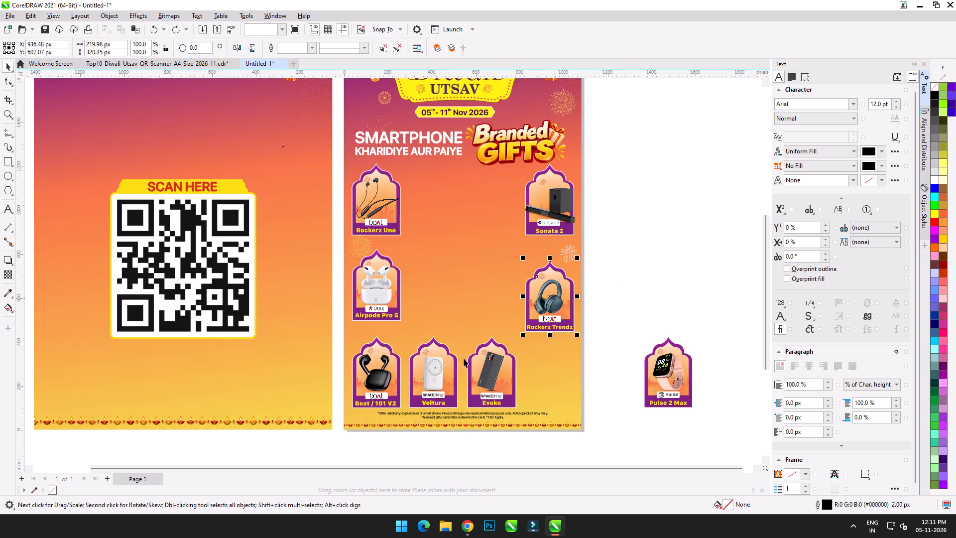
pyautogui.keyDown('shift'); pyautogui.click(438, 367); pyautogui.keyUp('shift')
pyautogui.press('c')
pyautogui.click(607, 294)
# Align the Voltura card's horizontal centre with the Sonata 2 card, placing it at the end of the bottom row.
pyautogui.click(445, 370)
pyautogui.keyDown('shift'); pyautogui.click(554, 219); pyautogui.keyUp('shift')
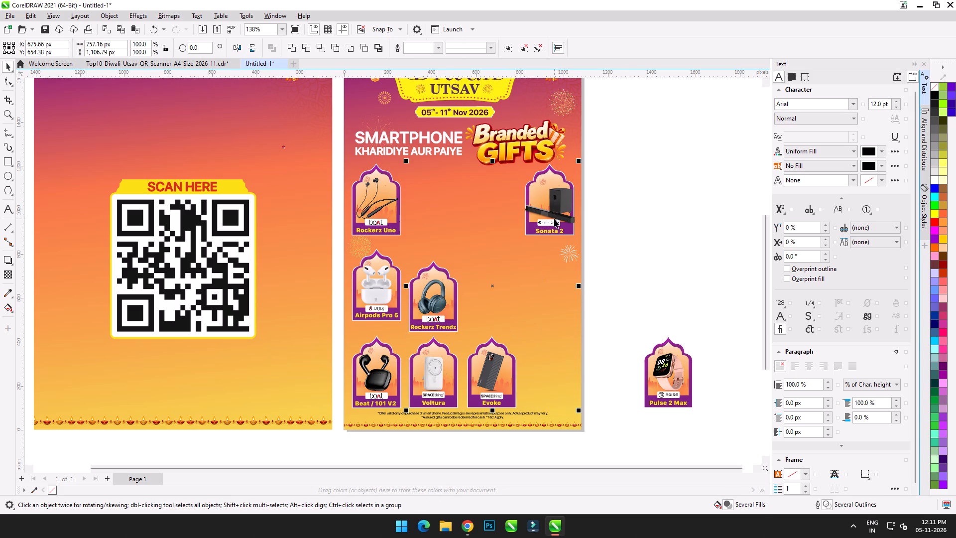
pyautogui.press('c')
pyautogui.click(630, 240)
# Bring the Rockerz Trendz card down into the bottom row by aligning its vertical centre with the Beat / 101 V2 card.
pyautogui.click(441, 306)
pyautogui.keyDown('shift'); pyautogui.click(378, 385); pyautogui.keyUp('shift')
pyautogui.press('e')
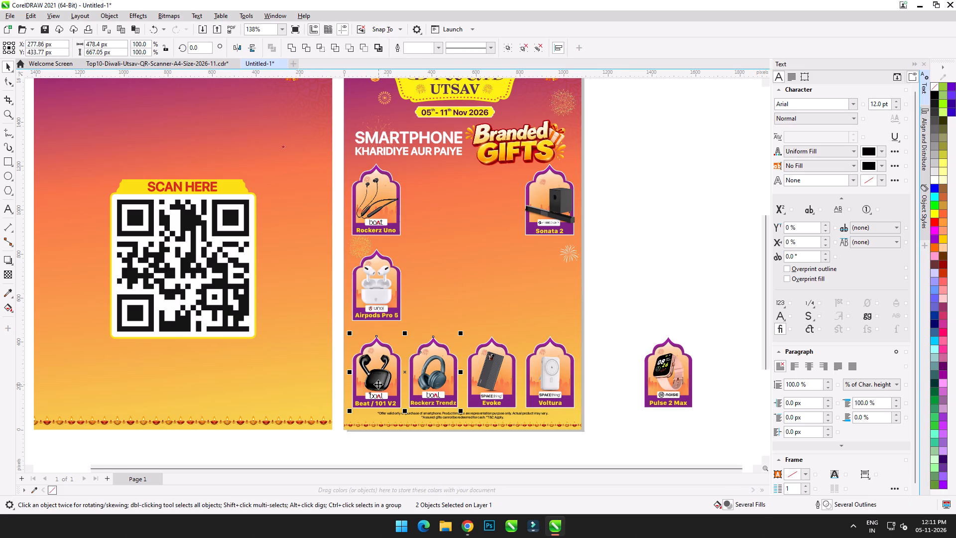
pyautogui.click(634, 296)
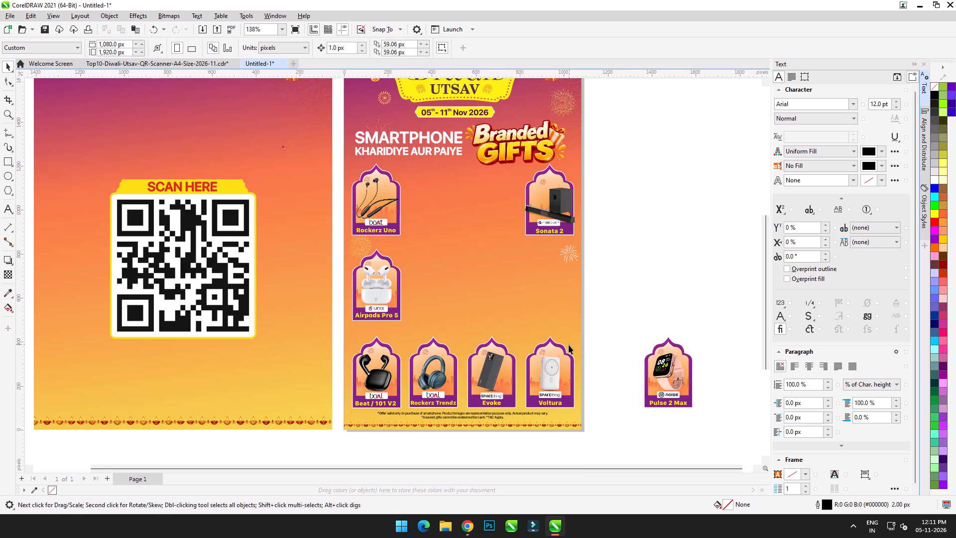
# Place the Pulse 2 Max card below Sonata 2, aligned vertically with Airpods Pro 5 and horizontally with Sonata 2.
pyautogui.click(662, 363)
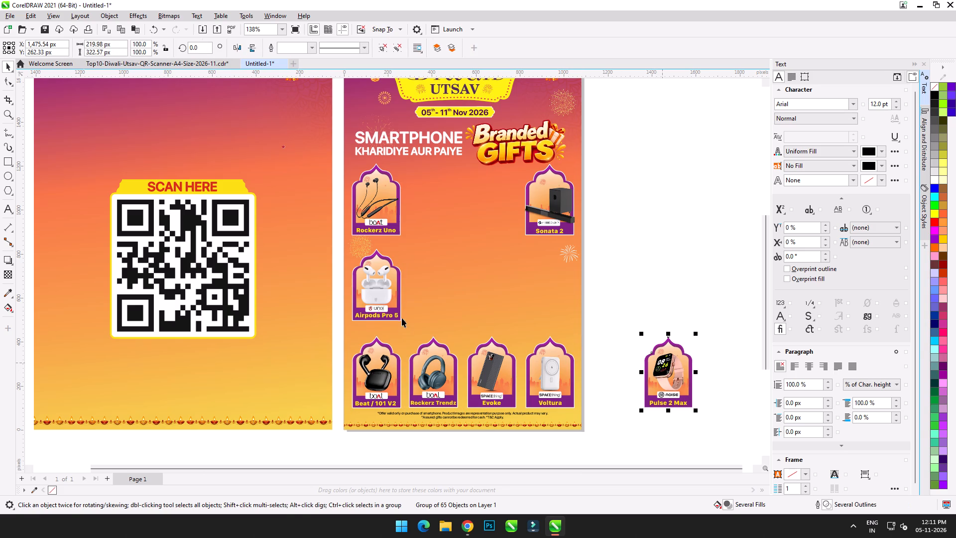
pyautogui.keyDown('shift'); pyautogui.click(393, 300); pyautogui.keyUp('shift')
pyautogui.press('e')
pyautogui.click(700, 210)
pyautogui.click(663, 274)
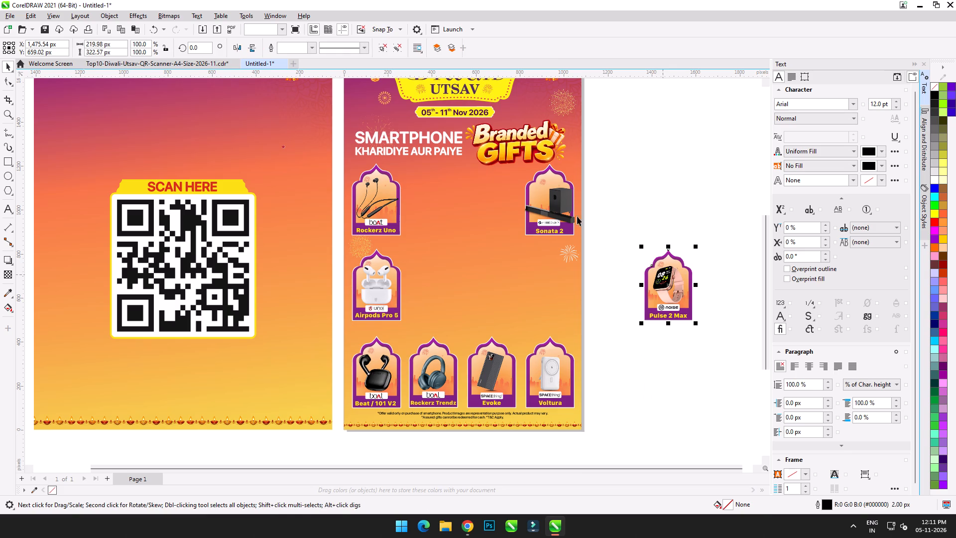
pyautogui.keyDown('shift'); pyautogui.click(557, 203); pyautogui.keyUp('shift')
pyautogui.press('c')
pyautogui.click(628, 247)
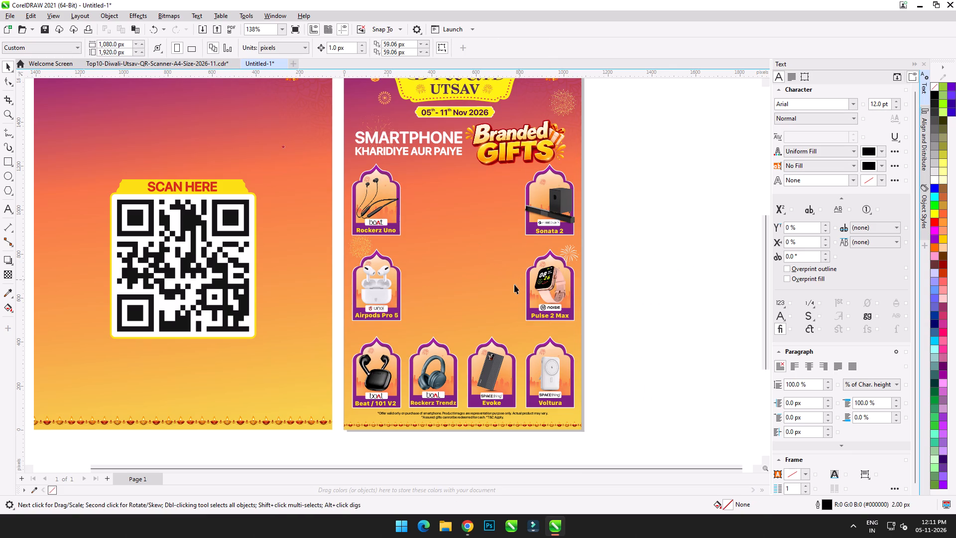
# Group all eight gift cards on the Top-10 poster into one object.
pyautogui.scroll(-1, 566, 304)
pyautogui.click(415, 220)
pyautogui.keyDown('shift'); pyautogui.click(412, 294); pyautogui.keyUp('shift')
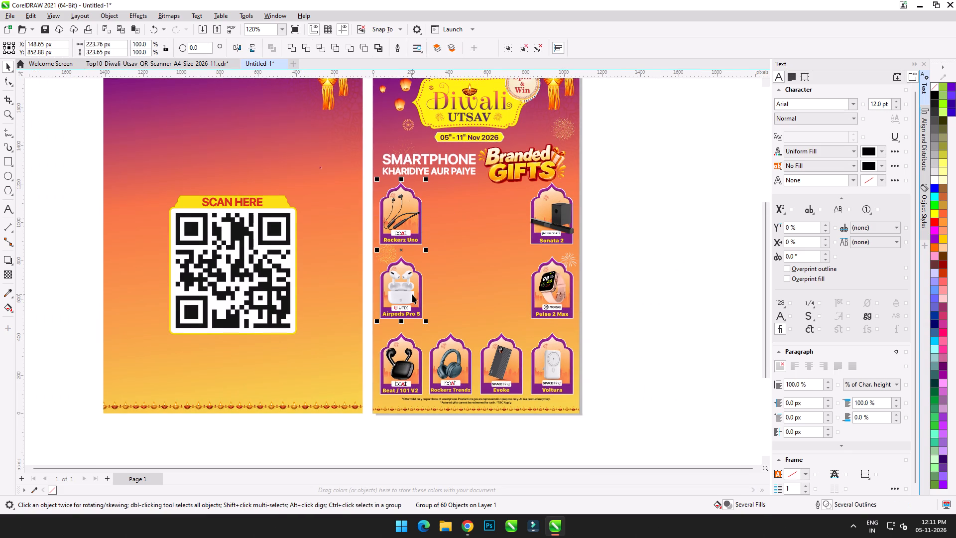
pyautogui.keyDown('shift'); pyautogui.click(406, 357); pyautogui.keyUp('shift')
pyautogui.keyDown('shift'); pyautogui.click(448, 362); pyautogui.keyUp('shift')
pyautogui.keyDown('shift'); pyautogui.click(501, 362); pyautogui.keyUp('shift')
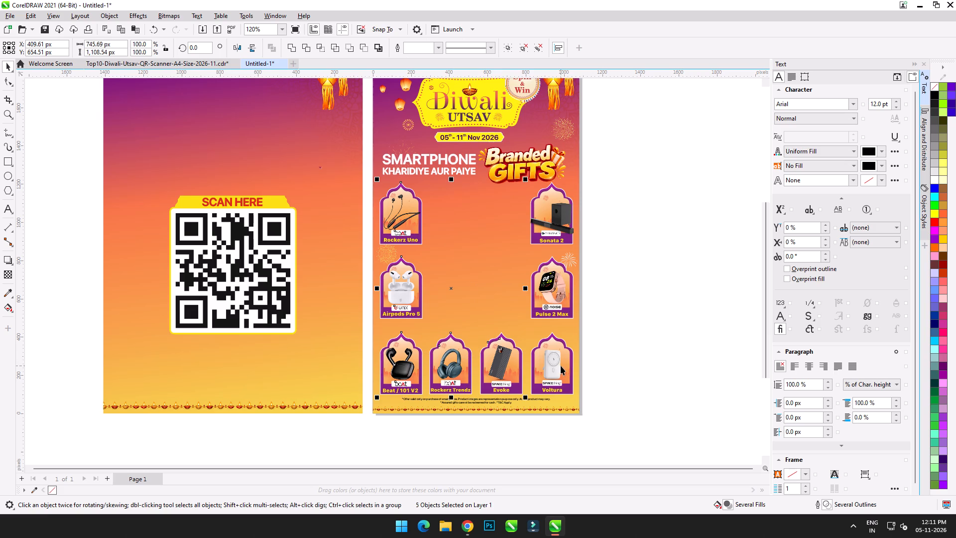
pyautogui.keyDown('shift'); pyautogui.click(561, 366); pyautogui.keyUp('shift')
pyautogui.keyDown('shift'); pyautogui.click(565, 302); pyautogui.keyUp('shift')
pyautogui.keyDown('shift'); pyautogui.click(561, 229); pyautogui.keyUp('shift')
pyautogui.hotkey('ctrl', 'g')
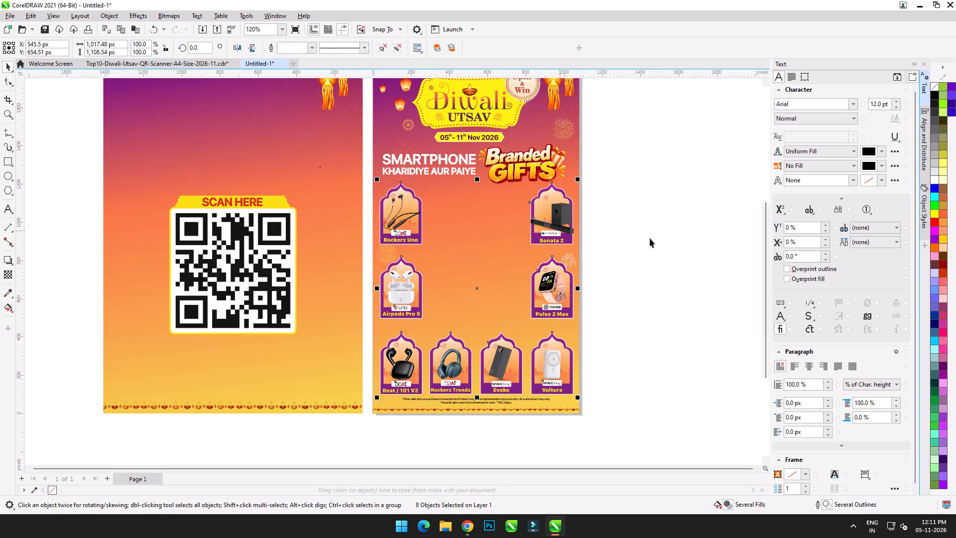
# Centre the gift card group horizontally on the poster background.
pyautogui.click(650, 238)
pyautogui.click(561, 282)
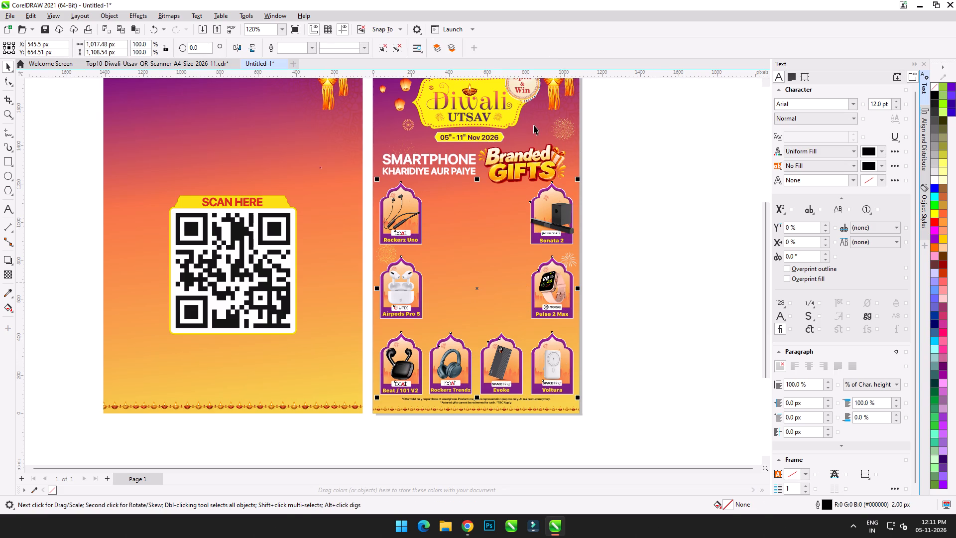
pyautogui.keyDown('shift'); pyautogui.click(534, 125); pyautogui.keyUp('shift')
pyautogui.press('c')
pyautogui.click(631, 177)
pyautogui.moveTo(538, 326); pyautogui.dragTo(539, 374, button='middle')
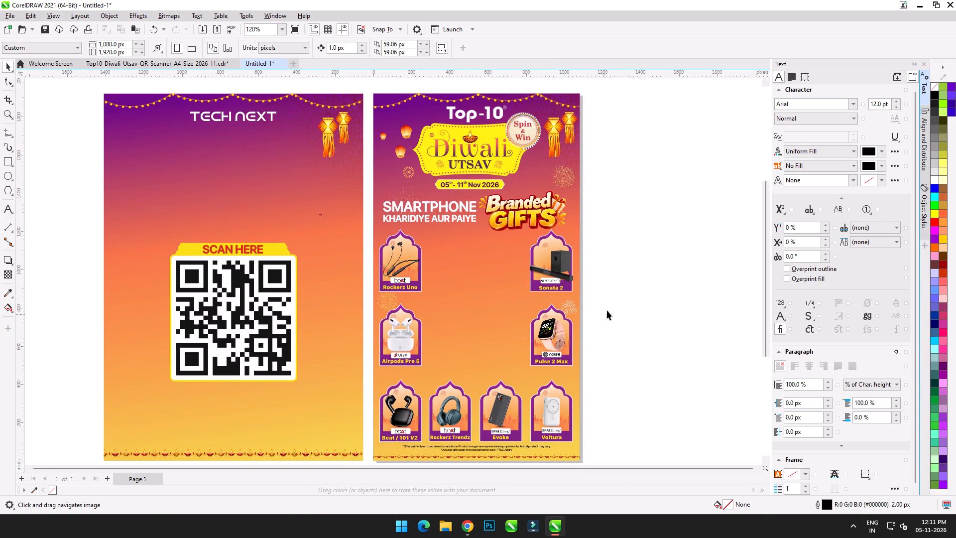
pyautogui.click(610, 305)
# Move the SCAN HERE banner and QR code block from the Tech Next artboard into the Top-10 poster's open centre.
pyautogui.click(236, 284)
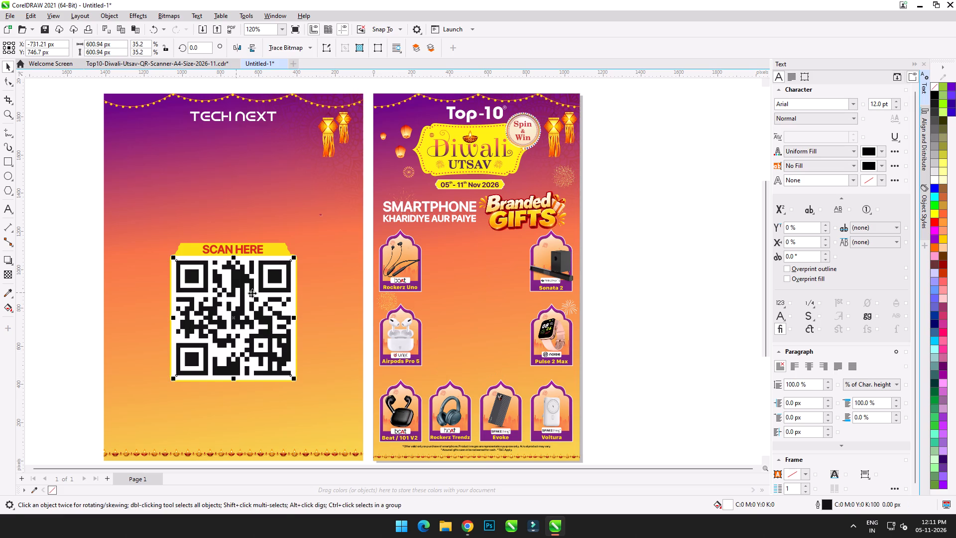
pyautogui.moveTo(259, 294); pyautogui.dragTo(312, 294, button='middle')
pyautogui.click(136, 218)
pyautogui.moveTo(119, 220); pyautogui.dragTo(365, 412)
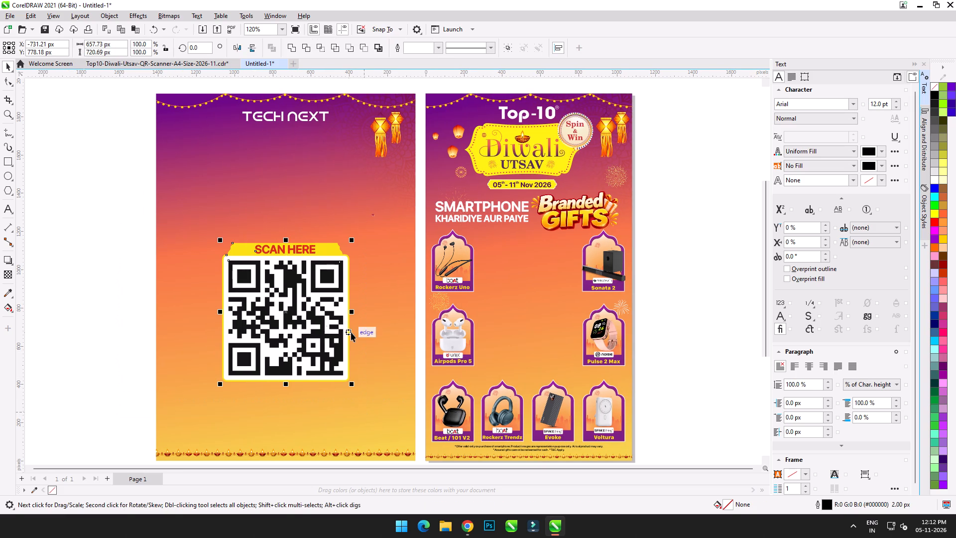
pyautogui.moveTo(284, 316); pyautogui.dragTo(522, 321)
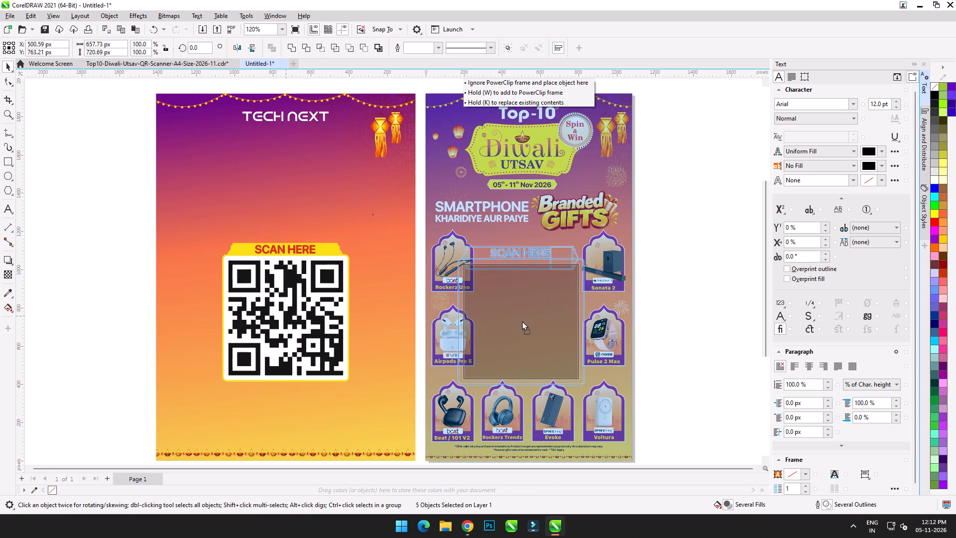
pyautogui.moveTo(522, 321); pyautogui.dragTo(522, 318)
# Scale the QR code block about its centre to about 536 x 587 px.
pyautogui.scroll(1, 557, 296)
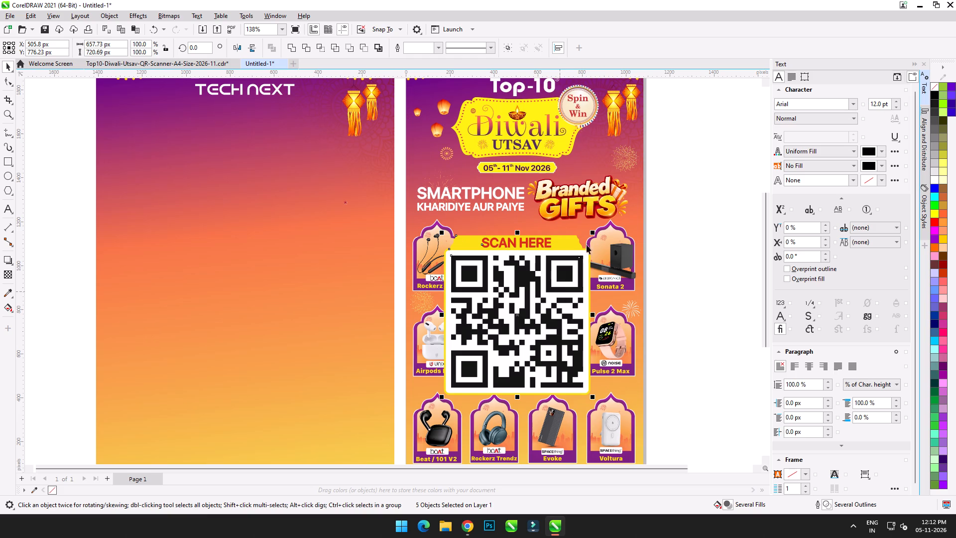
pyautogui.keyDown('shift'); pyautogui.moveTo(594, 230); pyautogui.dragTo(580, 231); pyautogui.keyUp('shift')
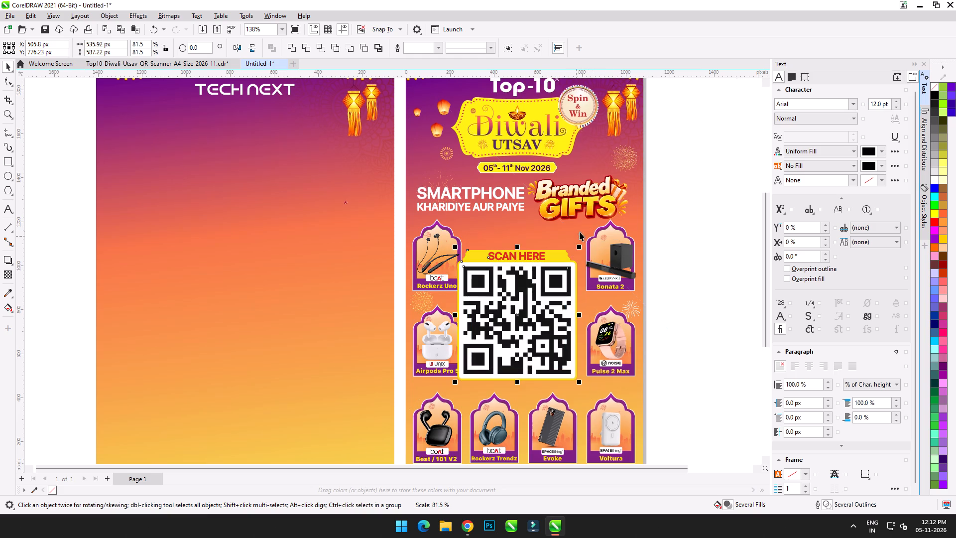
# Group the QR code block and centre it horizontally on the poster background.
pyautogui.hotkey('ctrl', 'g')
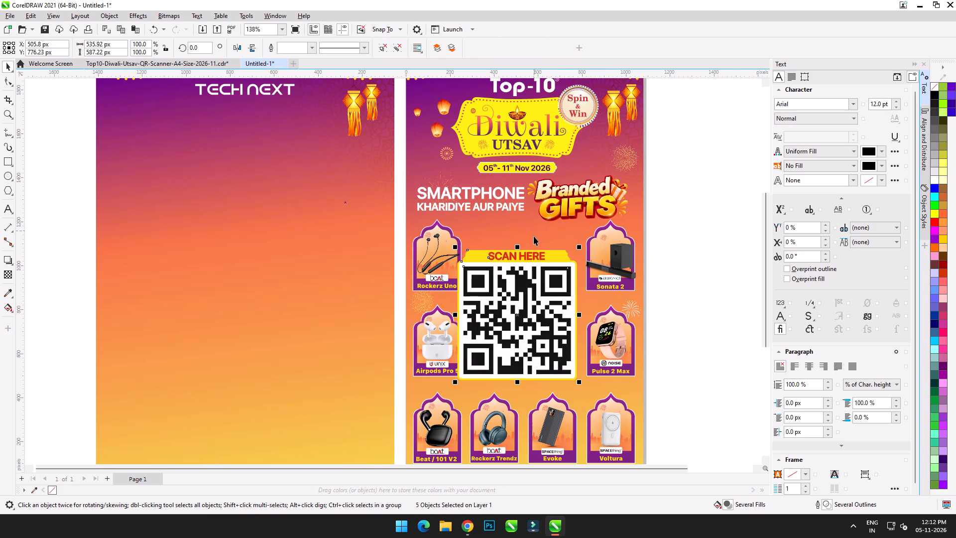
pyautogui.keyDown('shift'); pyautogui.click(536, 231); pyautogui.keyUp('shift')
pyautogui.press('c')
pyautogui.click(691, 219)
# Scale the gift card group down to 93.5%, about 951 x 1,036 px, keeping its lower-left corner in place.
pyautogui.click(537, 280)
pyautogui.scroll(3, 553, 279)
pyautogui.moveTo(568, 307); pyautogui.dragTo(518, 228, button='middle')
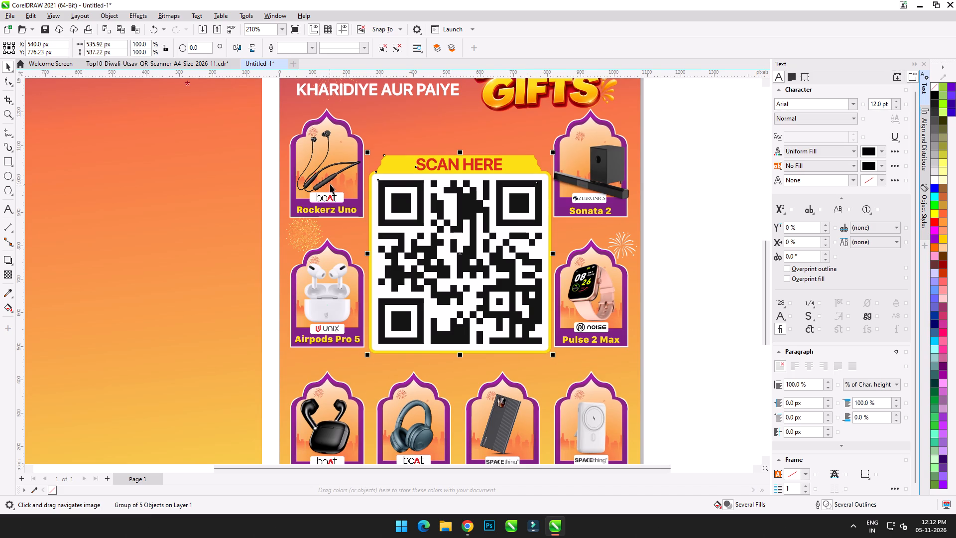
pyautogui.scroll(-3, 394, 211)
pyautogui.click(612, 197)
pyautogui.click(540, 187)
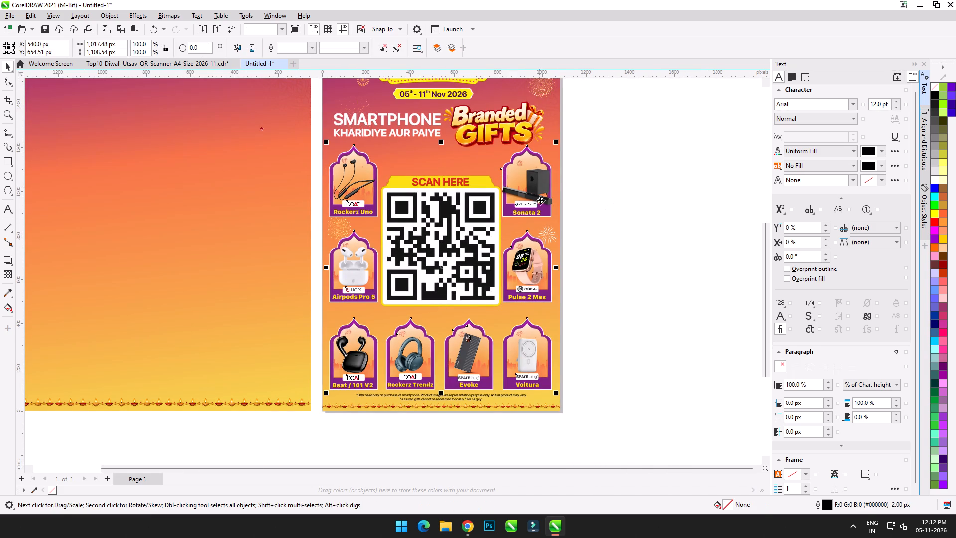
pyautogui.moveTo(557, 142); pyautogui.dragTo(538, 145)
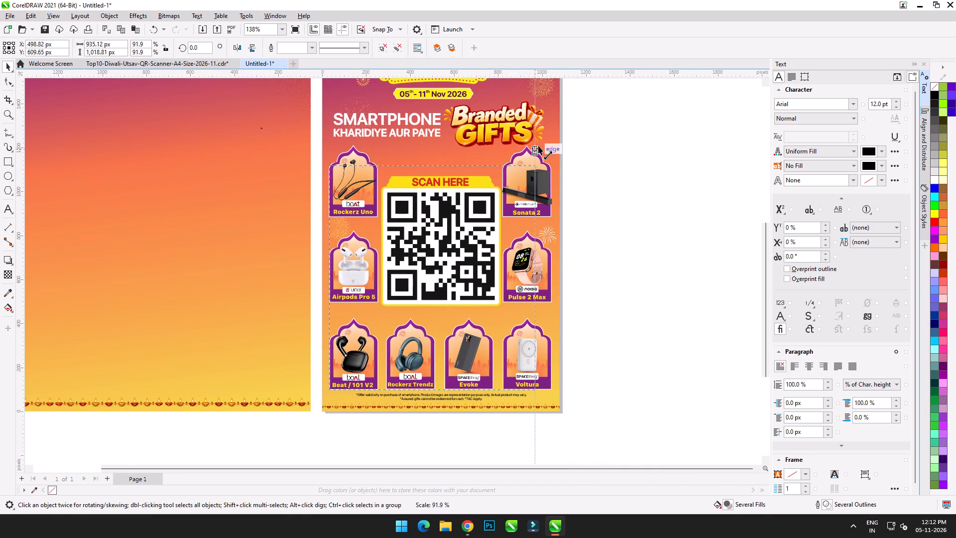
pyautogui.moveTo(538, 145); pyautogui.dragTo(542, 141)
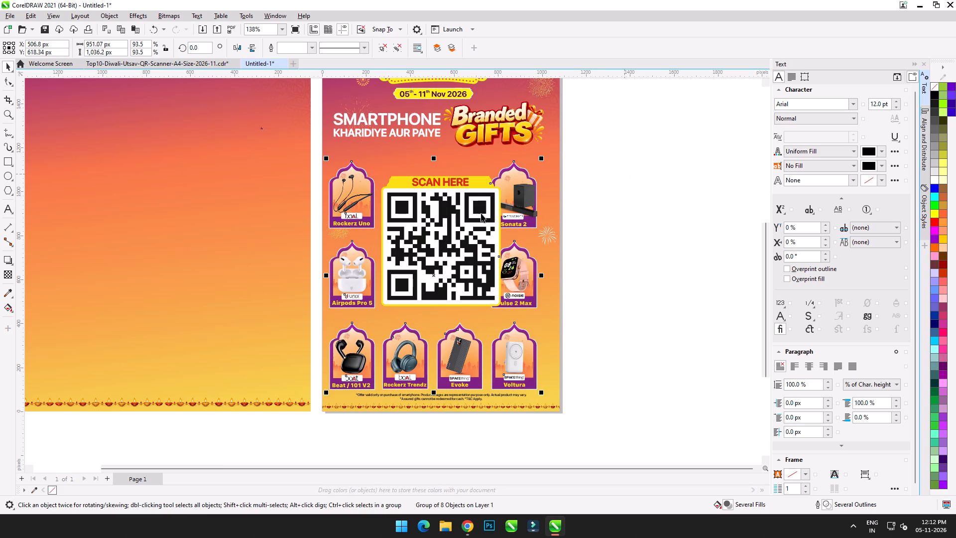
# Ungroup the gift card group into eight separate cards.
pyautogui.click(597, 181)
pyautogui.scroll(2, 491, 372)
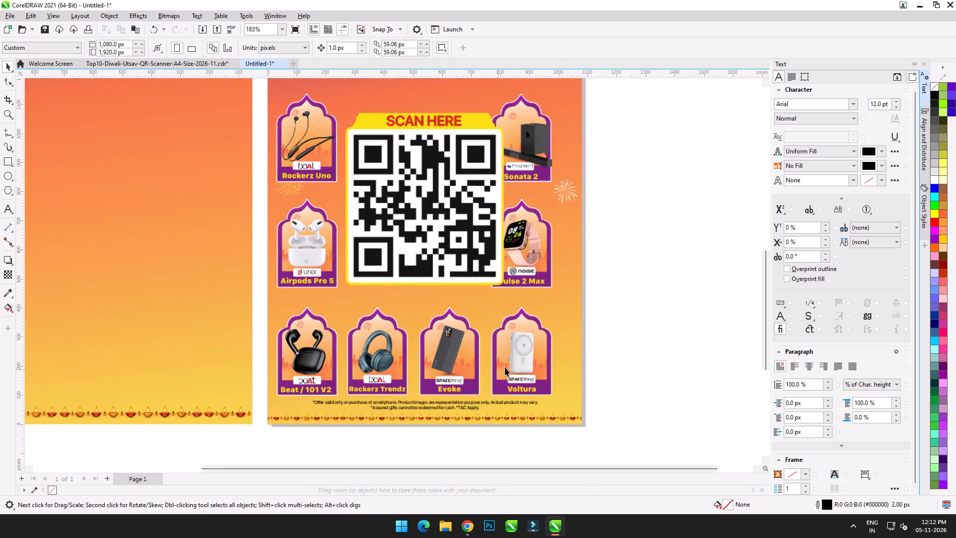
pyautogui.click(524, 359)
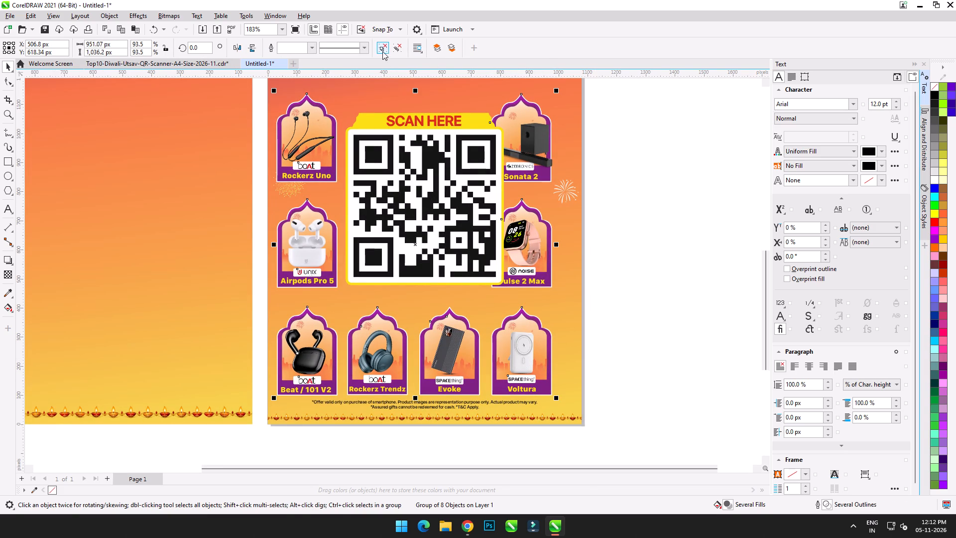
pyautogui.click(382, 51)
pyautogui.click(624, 142)
# Move the Voltura card horizontally toward the poster's right edge, to X about 937.5 px.
pyautogui.click(524, 364)
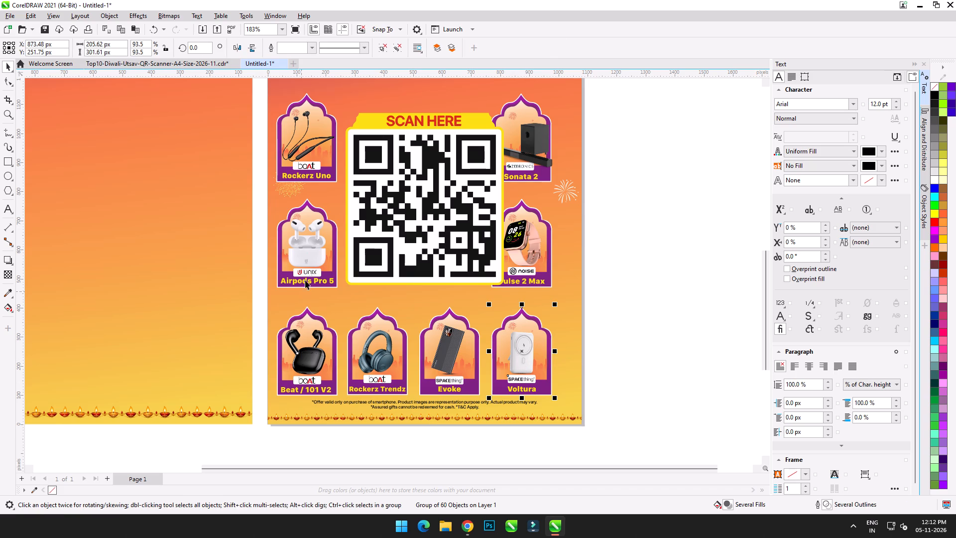
pyautogui.click(545, 377)
pyautogui.click(653, 336)
pyautogui.click(510, 368)
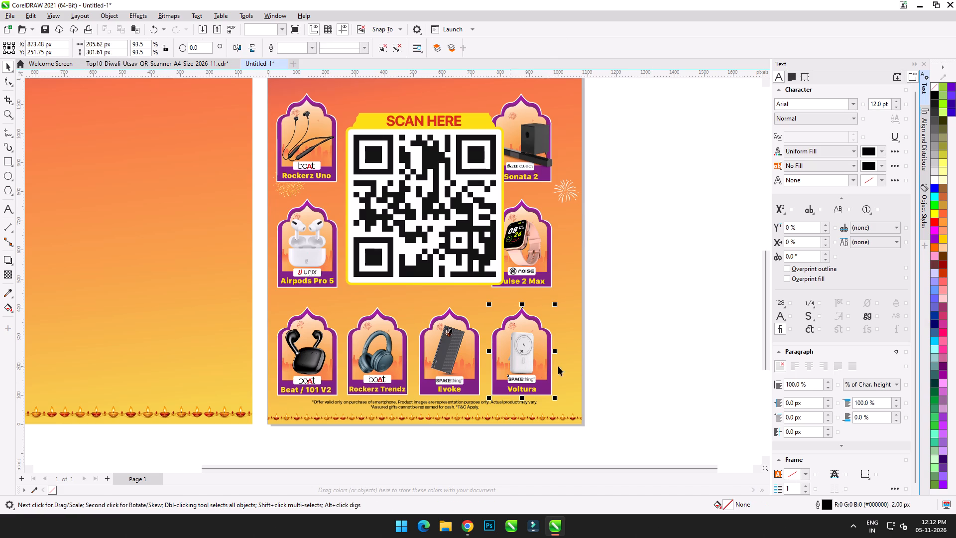
pyautogui.moveTo(551, 355); pyautogui.dragTo(568, 354)
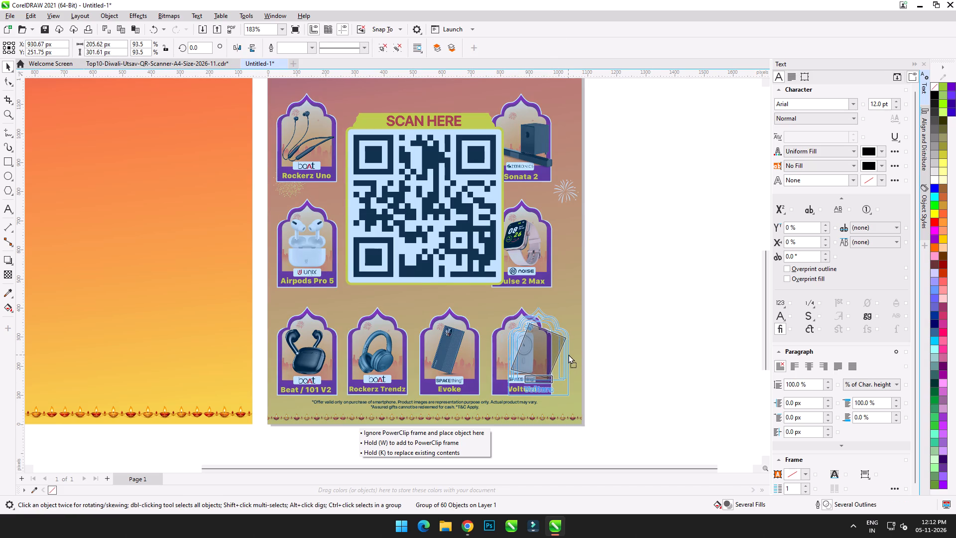
pyautogui.moveTo(568, 354); pyautogui.dragTo(570, 354)
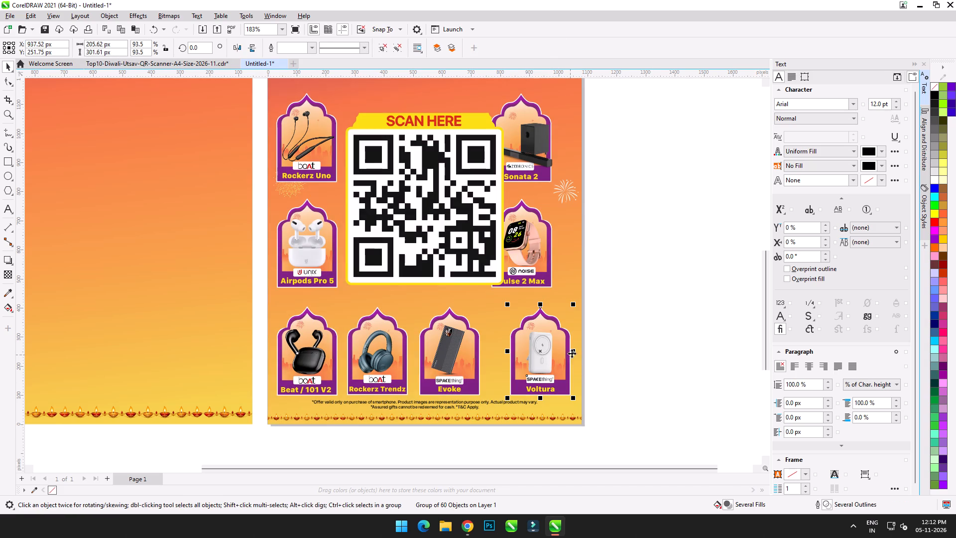
# Align the vertical centres of the Voltura and Evoke cards in the bottom row.
pyautogui.keyDown('shift'); pyautogui.click(451, 342); pyautogui.keyUp('shift')
pyautogui.press('e')
pyautogui.click(630, 300)
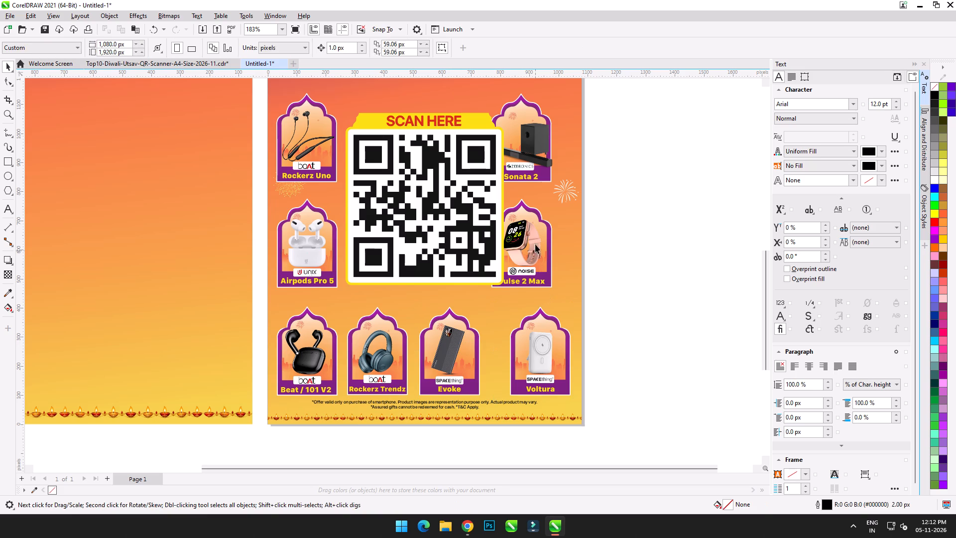
# Align the Pulse 2 Max and Sonata 2 cards' horizontal centres with the Voltura card.
pyautogui.click(535, 232)
pyautogui.keyDown('shift'); pyautogui.click(536, 330); pyautogui.keyUp('shift')
pyautogui.press('c')
pyautogui.click(538, 133)
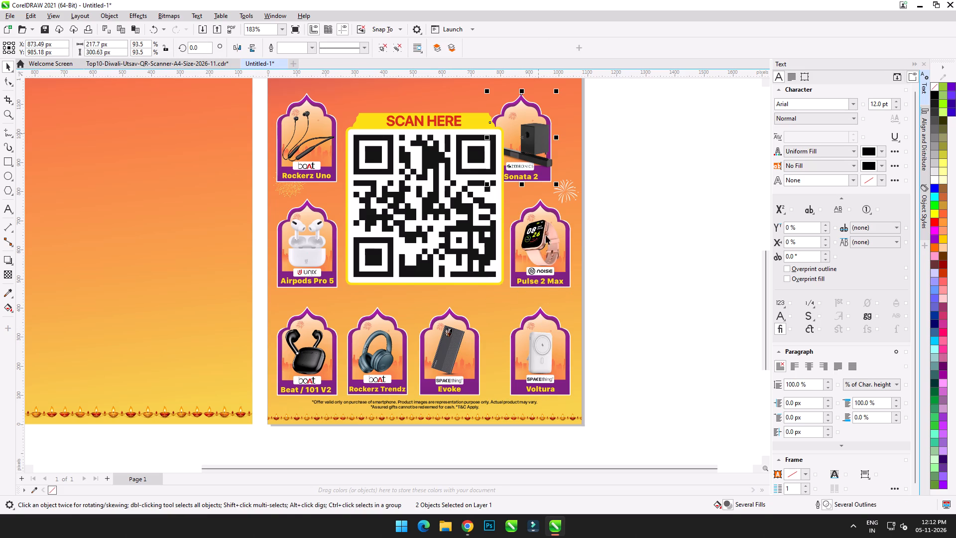
pyautogui.keyDown('shift'); pyautogui.click(546, 235); pyautogui.keyUp('shift')
pyautogui.press('c')
pyautogui.click(622, 184)
# Move the firework ornament between Sonata 2 and Pulse 2 Max down to Y about 778 px.
pyautogui.click(576, 193)
pyautogui.moveTo(573, 193); pyautogui.dragTo(575, 248, button='middle')
pyautogui.click(629, 223)
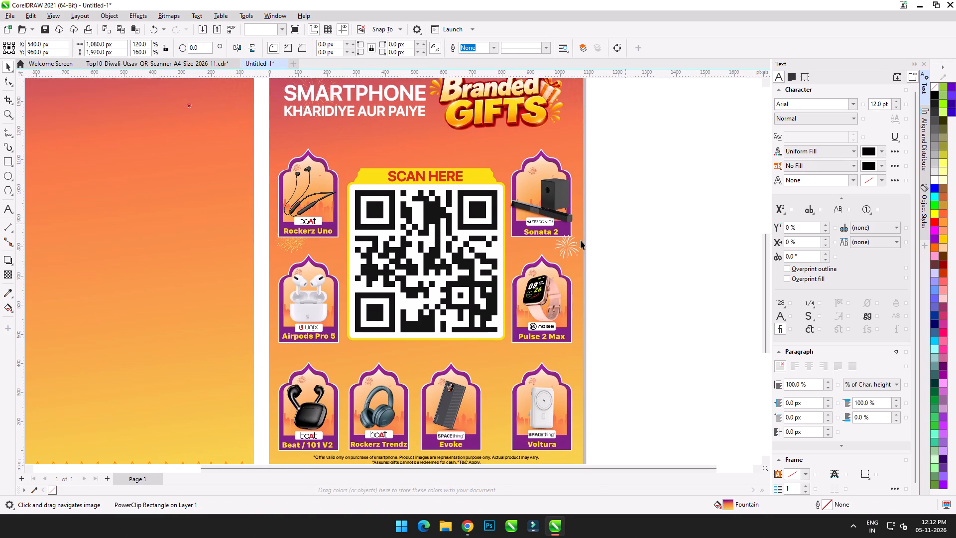
pyautogui.click(552, 248)
pyautogui.click(570, 249)
pyautogui.moveTo(589, 245); pyautogui.dragTo(591, 289, button='middle')
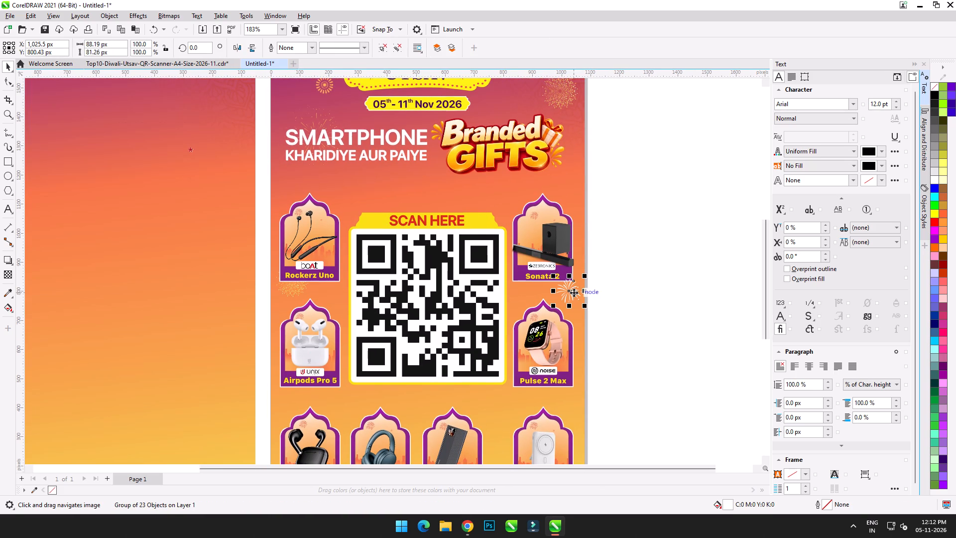
pyautogui.moveTo(572, 291); pyautogui.dragTo(573, 298)
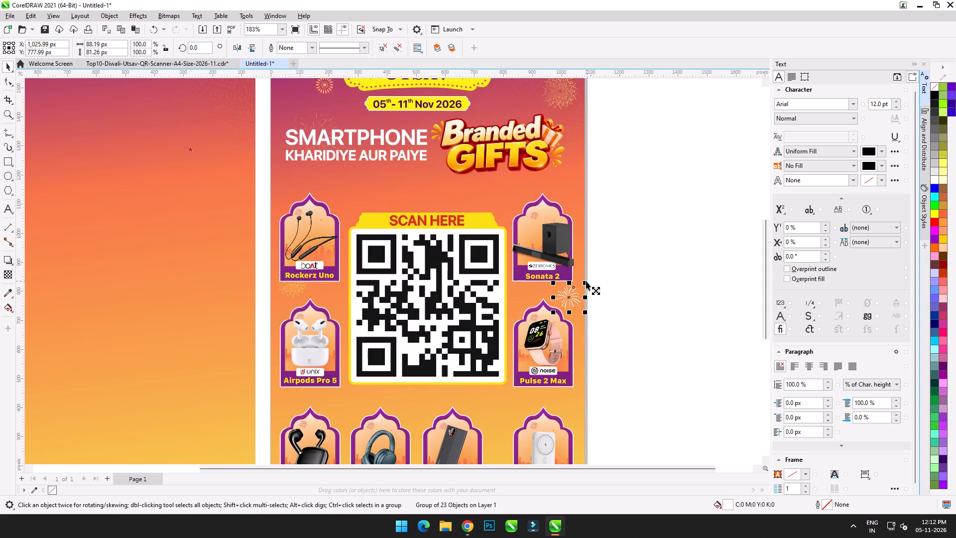
pyautogui.keyDown('shift'); pyautogui.click(586, 281); pyautogui.keyUp('shift')
pyautogui.click(609, 273)
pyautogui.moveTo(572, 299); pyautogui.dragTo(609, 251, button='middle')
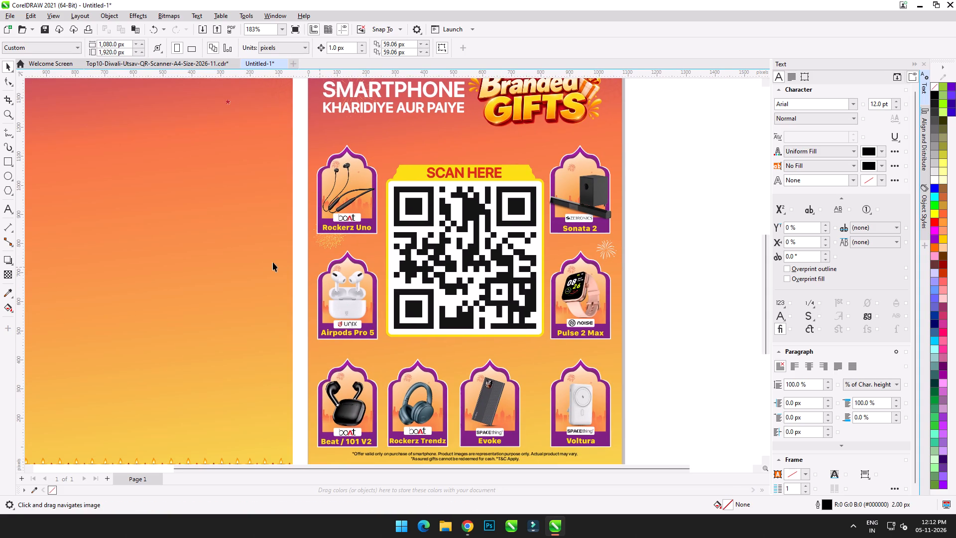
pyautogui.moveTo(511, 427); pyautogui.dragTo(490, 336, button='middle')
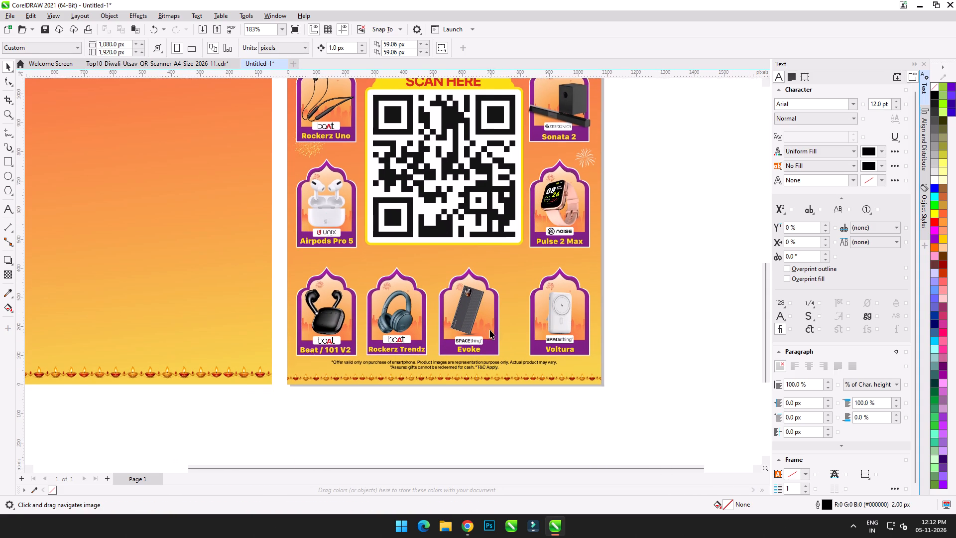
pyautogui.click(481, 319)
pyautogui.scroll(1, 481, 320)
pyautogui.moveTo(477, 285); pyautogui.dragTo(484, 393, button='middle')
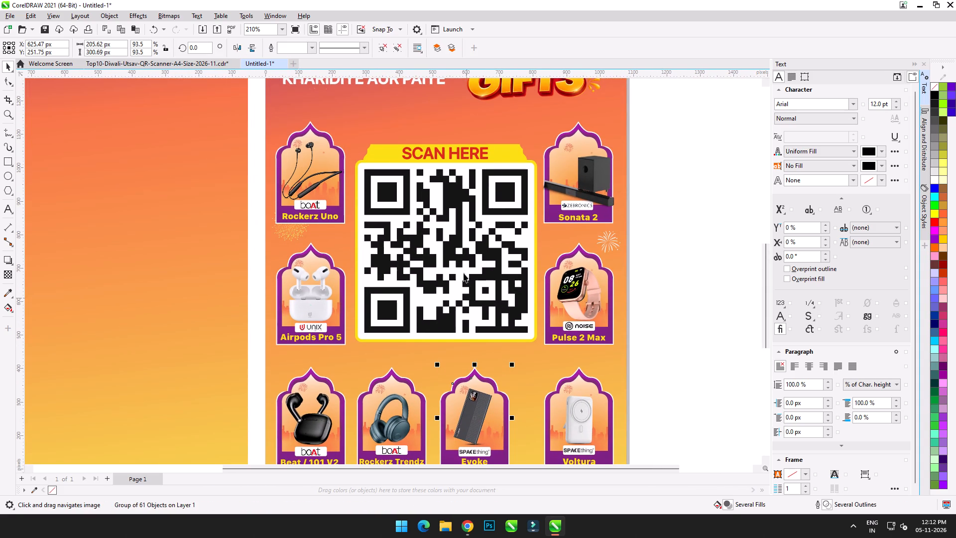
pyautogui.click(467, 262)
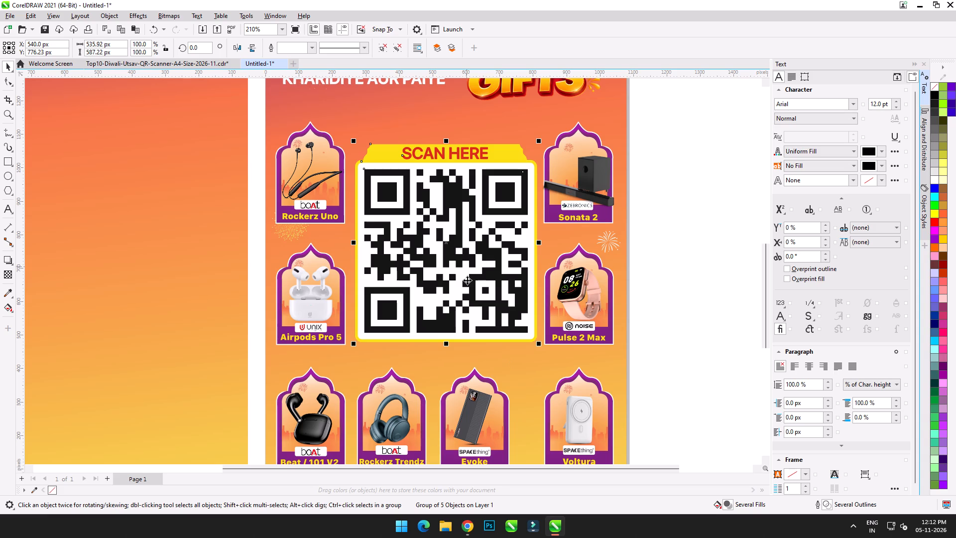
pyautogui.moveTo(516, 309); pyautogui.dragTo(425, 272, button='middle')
# Align the horizontal centres of the Sonata 2, Pulse 2 Max and Voltura cards again.
pyautogui.click(501, 151)
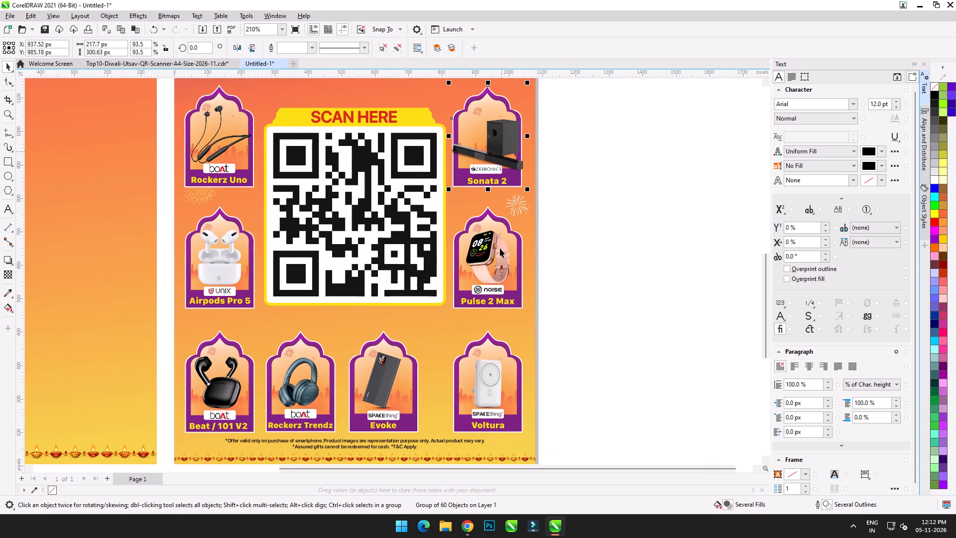
pyautogui.keyDown('shift'); pyautogui.click(499, 287); pyautogui.keyUp('shift')
pyautogui.keyDown('shift'); pyautogui.click(503, 359); pyautogui.keyUp('shift')
pyautogui.press('c')
pyautogui.click(580, 288)
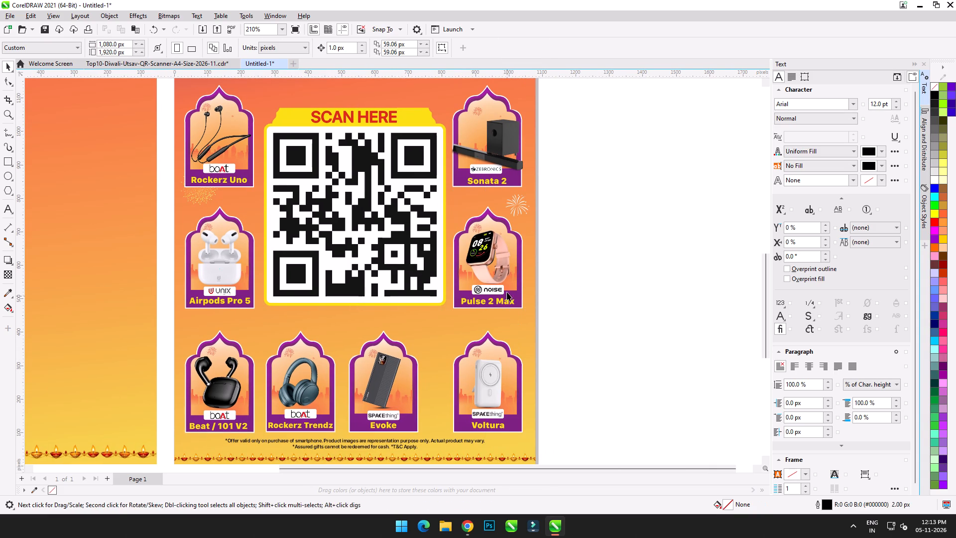
# Nudge the Sonata 2, Pulse 2 Max and Voltura cards together to the right, to X about 948.5 px.
pyautogui.click(508, 276)
pyautogui.scroll(1, 515, 304)
pyautogui.keyDown('shift'); pyautogui.click(477, 121); pyautogui.keyUp('shift')
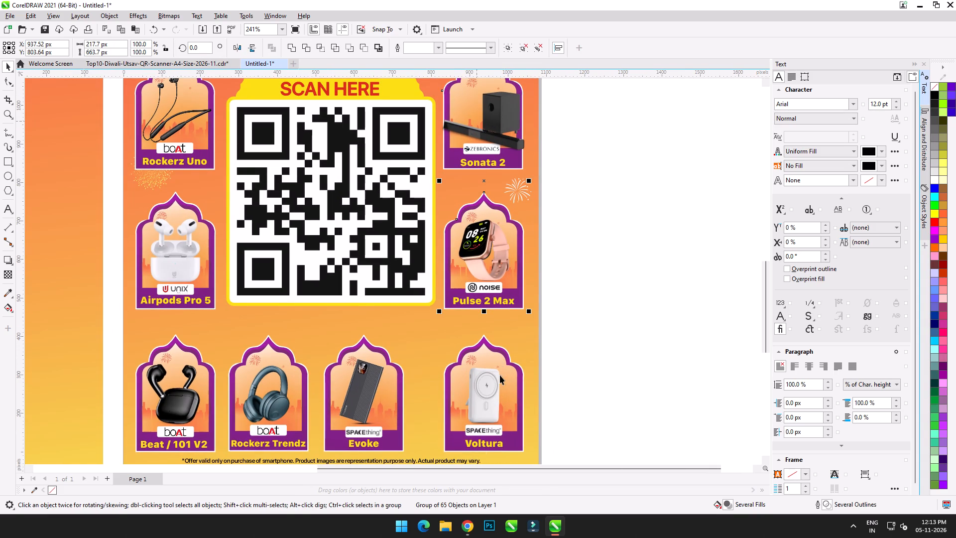
pyautogui.keyDown('shift'); pyautogui.click(500, 375); pyautogui.keyUp('shift')
pyautogui.press('Right')
pyautogui.press('Right')
pyautogui.press('Right')
pyautogui.press('Right')
pyautogui.press('Right')
pyautogui.press('Right')
pyautogui.press('Right')
pyautogui.press('Right')
pyautogui.press('Right')
pyautogui.press('Right')
pyautogui.press('Right')
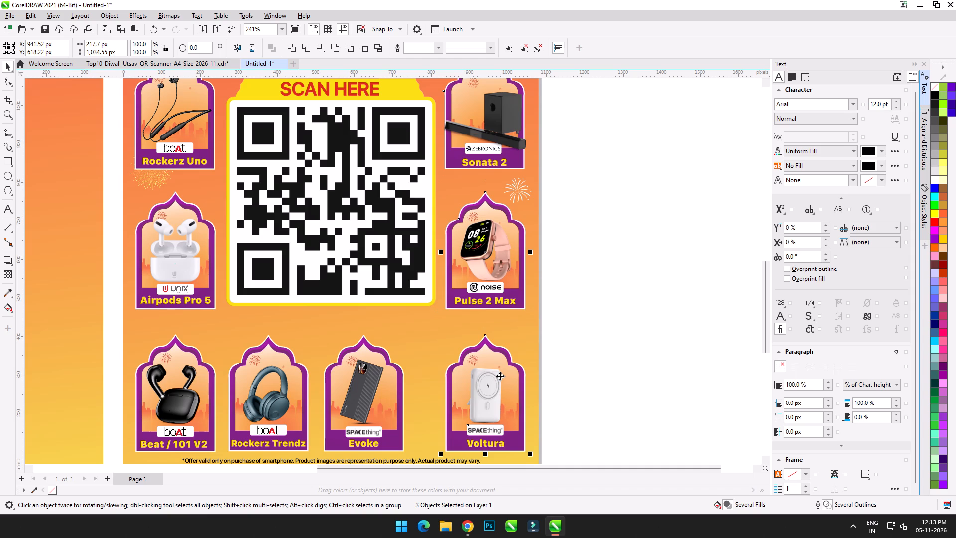
pyautogui.press('Right')
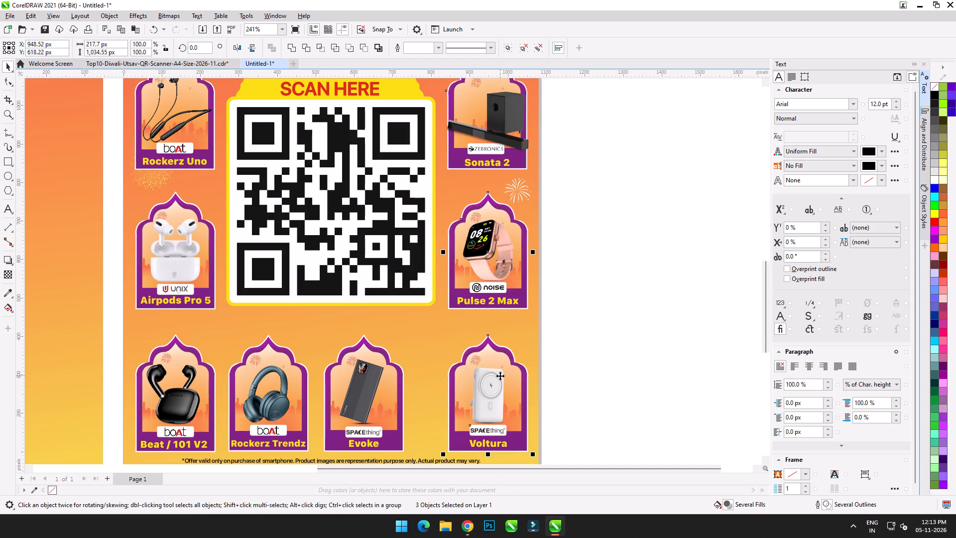
# Nudge the Sonata 2, Pulse 2 Max and Voltura cards together further right, to X about 954.5 px.
pyautogui.press('Right')
pyautogui.press('Right')
pyautogui.press('Right')
pyautogui.press('Right')
pyautogui.press('Right')
pyautogui.press('Right')
pyautogui.press('Right')
pyautogui.press('Left')
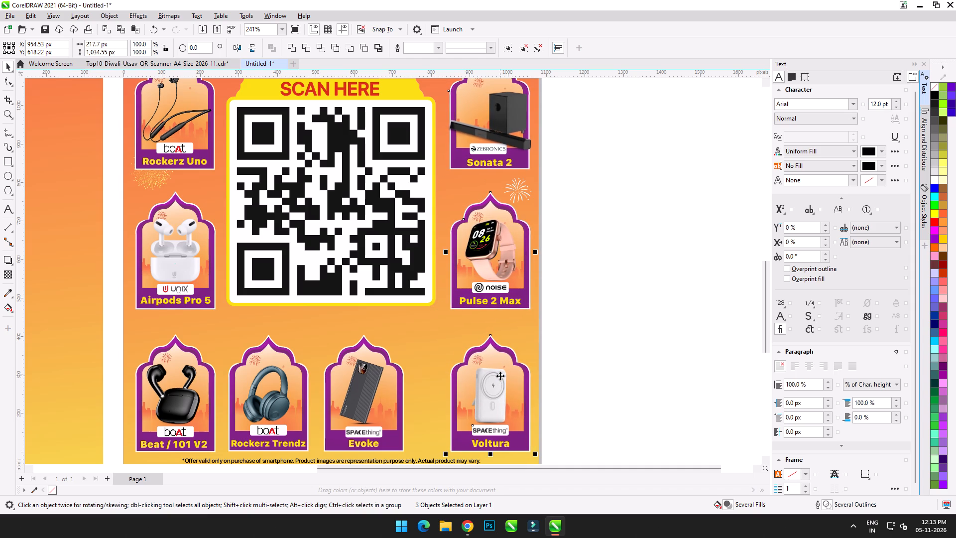
# Nudge the Rockerz Uno, Airpods Pro 5 and Beat / 101 V2 cards together to the left, to X about 131.8 px.
pyautogui.scroll(-4, 379, 353)
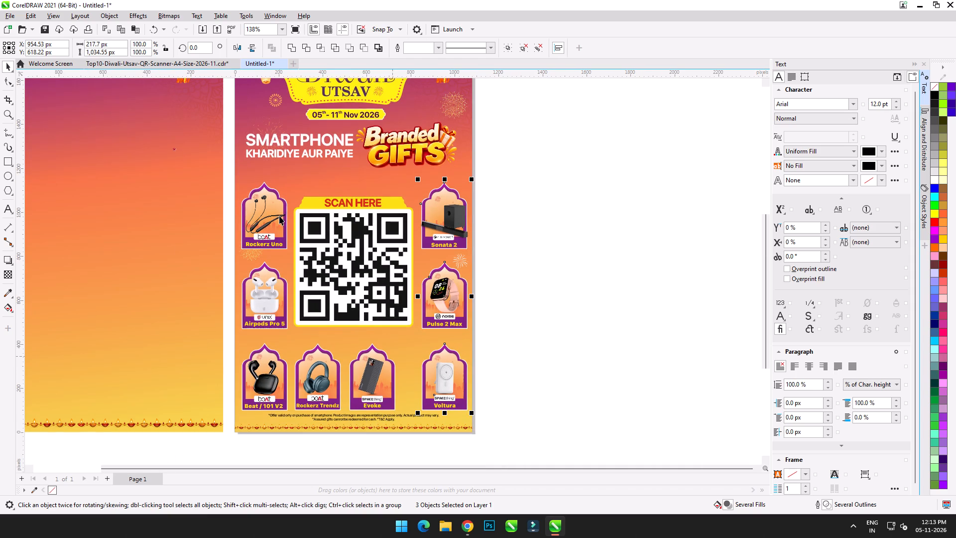
pyautogui.click(279, 216)
pyautogui.keyDown('shift'); pyautogui.click(267, 303); pyautogui.keyUp('shift')
pyautogui.keyDown('shift'); pyautogui.click(267, 373); pyautogui.keyUp('shift')
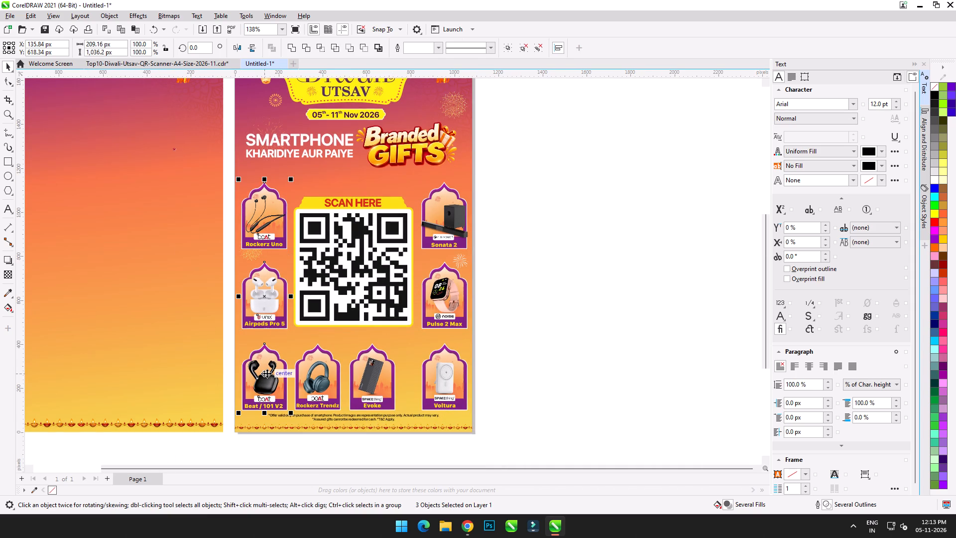
pyautogui.press('Left')
pyautogui.press('Left')
pyautogui.press('Left')
pyautogui.press('Left')
pyautogui.press('Left')
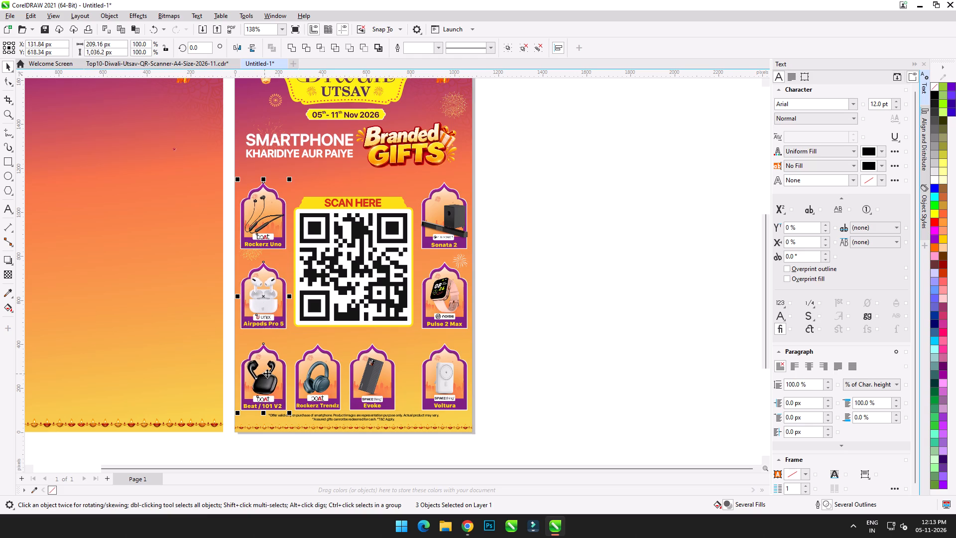
pyautogui.press('Left')
pyautogui.press('Right')
pyautogui.press('Right')
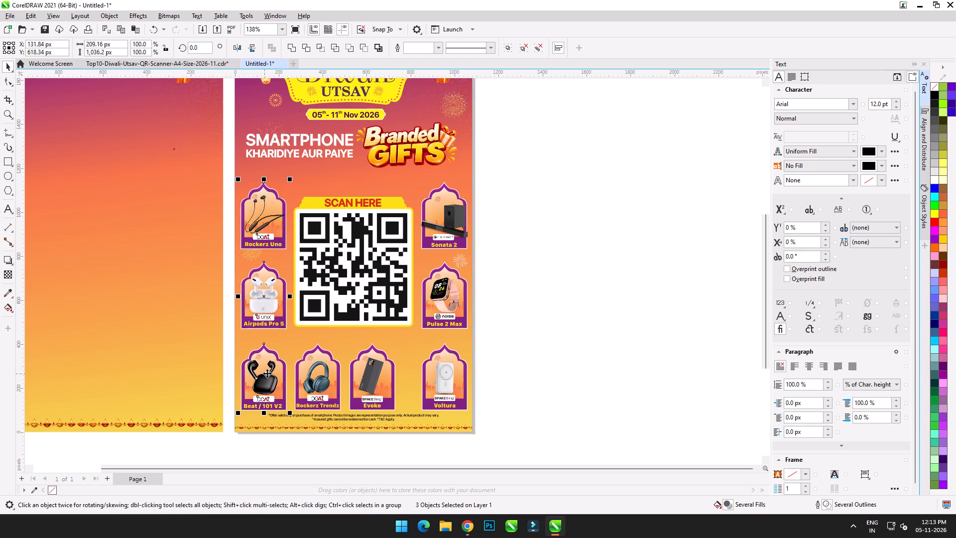
pyautogui.press('Left')
pyautogui.press('Right')
pyautogui.press('Left')
pyautogui.press('Right')
# Move the Evoke card in the bottom row right, closer to Voltura, to X about 656 px.
pyautogui.click(592, 318)
pyautogui.scroll(2, 352, 391)
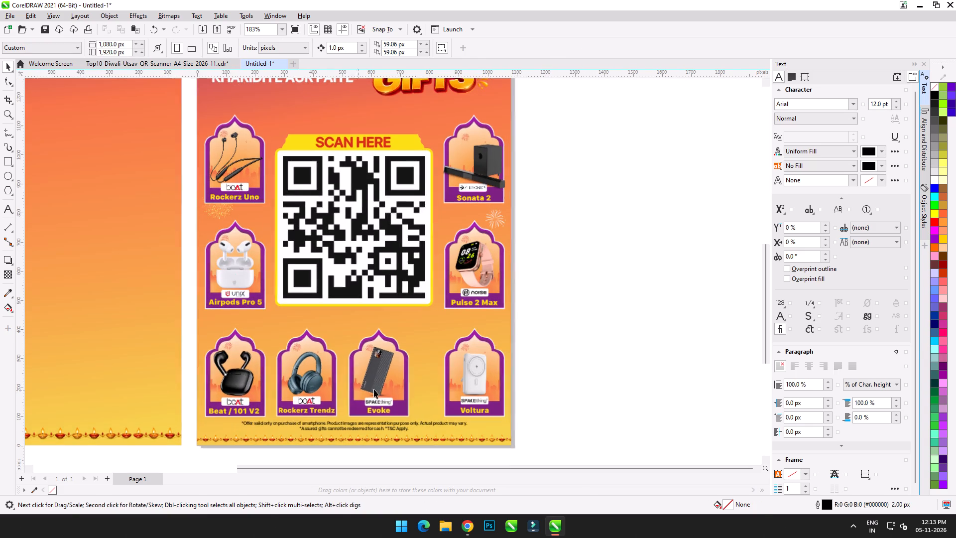
pyautogui.click(393, 378)
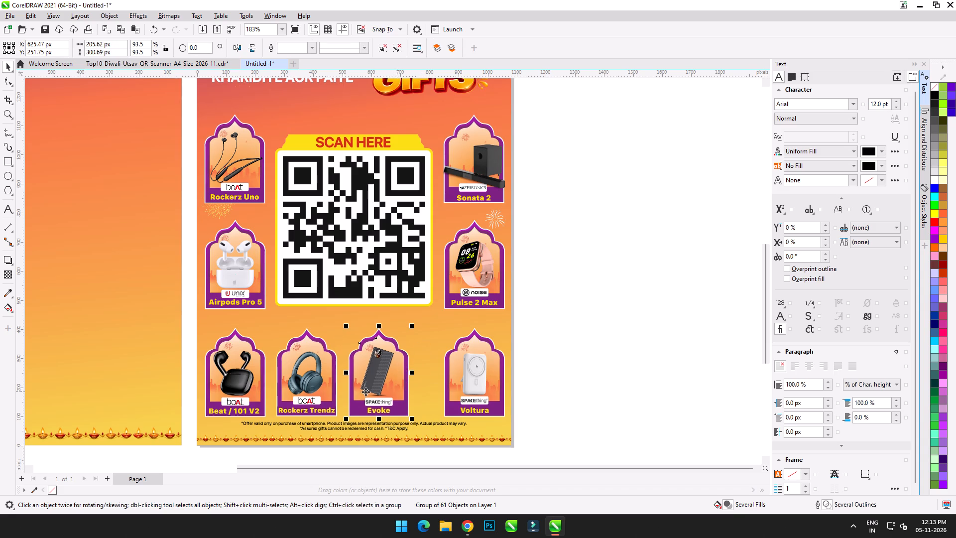
pyautogui.scroll(2, 361, 394)
pyautogui.moveTo(412, 384); pyautogui.dragTo(430, 385)
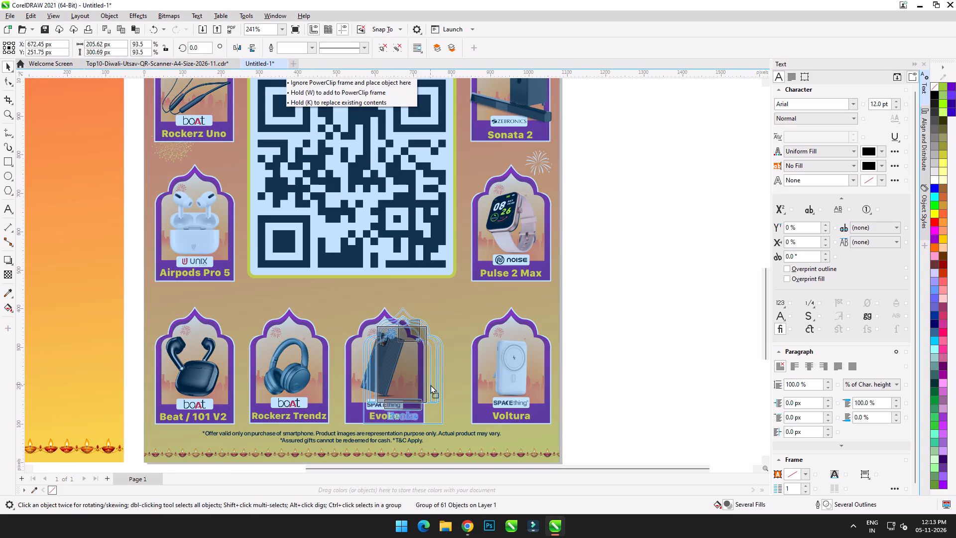
pyautogui.moveTo(430, 385); pyautogui.dragTo(427, 385)
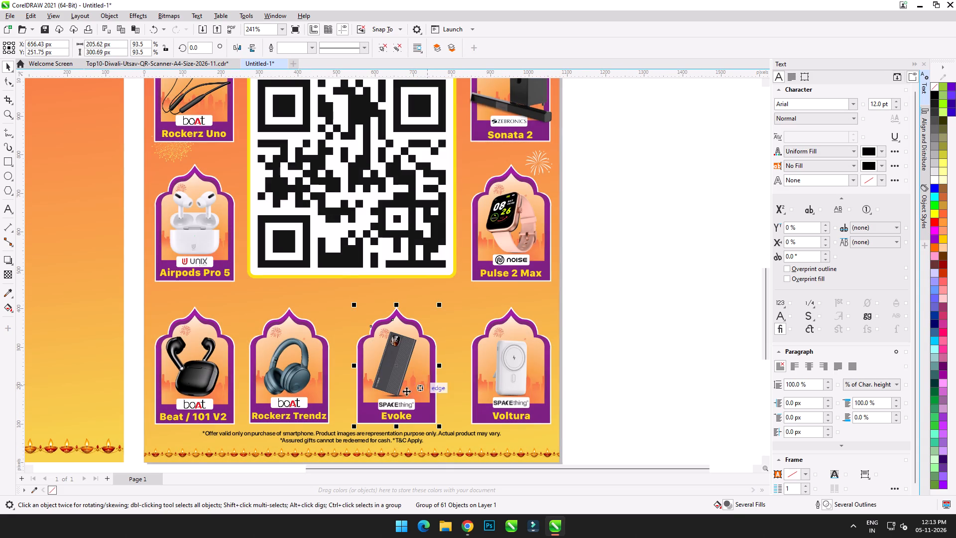
# Move the Rockerz Trendz card in the bottom row slightly right, to X about 393 px.
pyautogui.click(312, 387)
pyautogui.moveTo(322, 388); pyautogui.dragTo(329, 388)
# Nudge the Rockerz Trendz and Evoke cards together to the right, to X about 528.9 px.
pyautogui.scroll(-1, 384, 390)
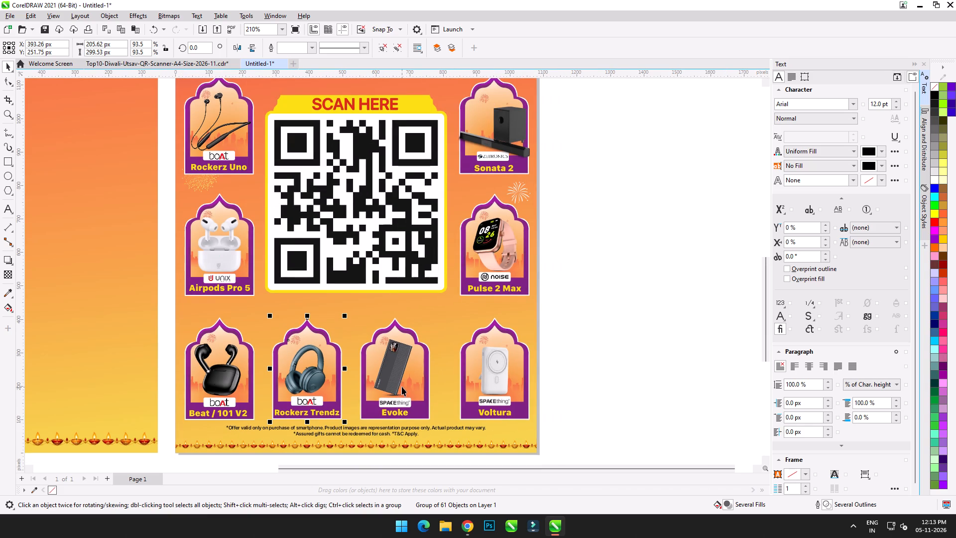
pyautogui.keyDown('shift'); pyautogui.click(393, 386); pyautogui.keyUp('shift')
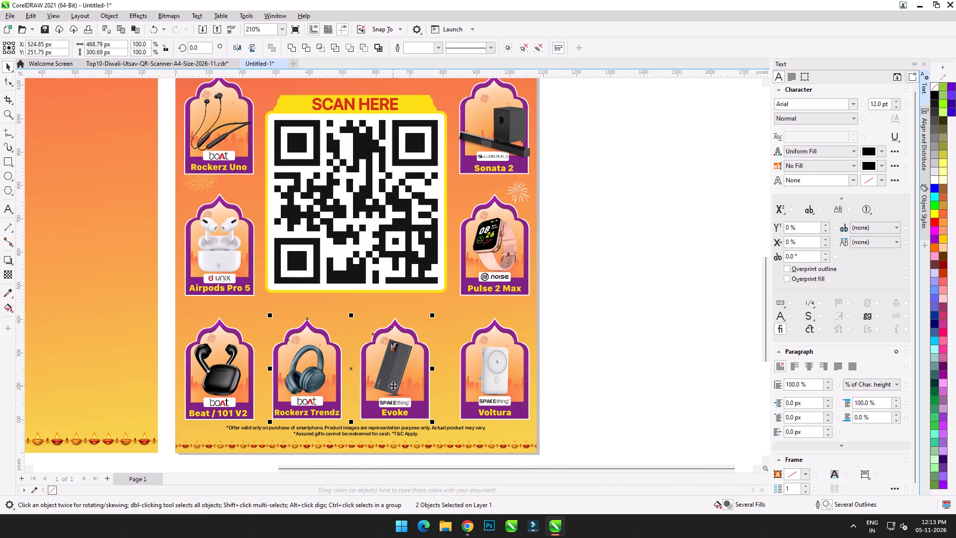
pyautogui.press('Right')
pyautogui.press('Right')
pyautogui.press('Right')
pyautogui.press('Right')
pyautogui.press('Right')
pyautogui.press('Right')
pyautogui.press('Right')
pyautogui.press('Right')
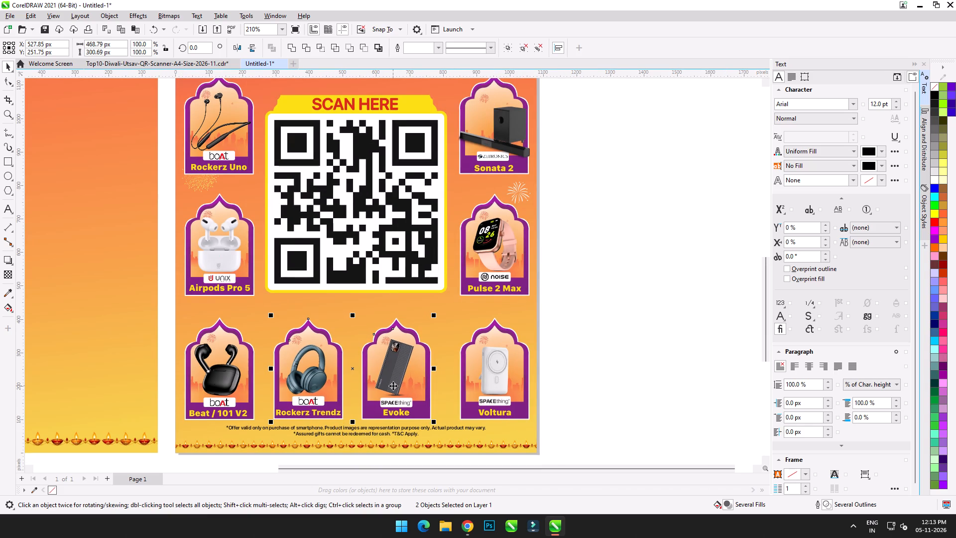
# Group the Rockerz Trendz and Evoke cards and align the group's horizontal centre with the QR code block.
pyautogui.hotkey('ctrl', 'g')
pyautogui.keyDown('shift'); pyautogui.click(375, 287); pyautogui.keyUp('shift')
pyautogui.press('c')
pyautogui.click(624, 287)
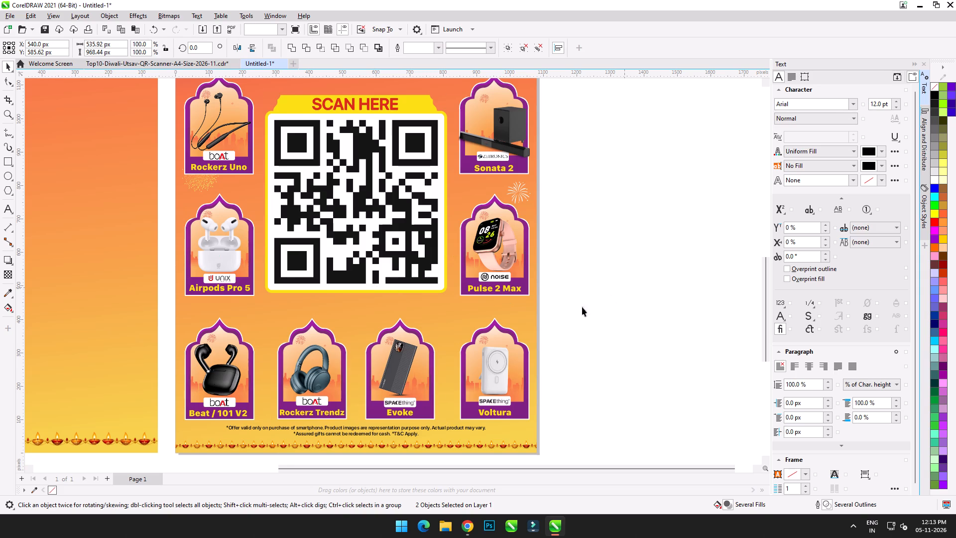
# Ungroup the centred pair of Rockerz Trendz and Evoke cards.
pyautogui.click(398, 386)
pyautogui.moveTo(409, 364); pyautogui.dragTo(409, 405, button='middle')
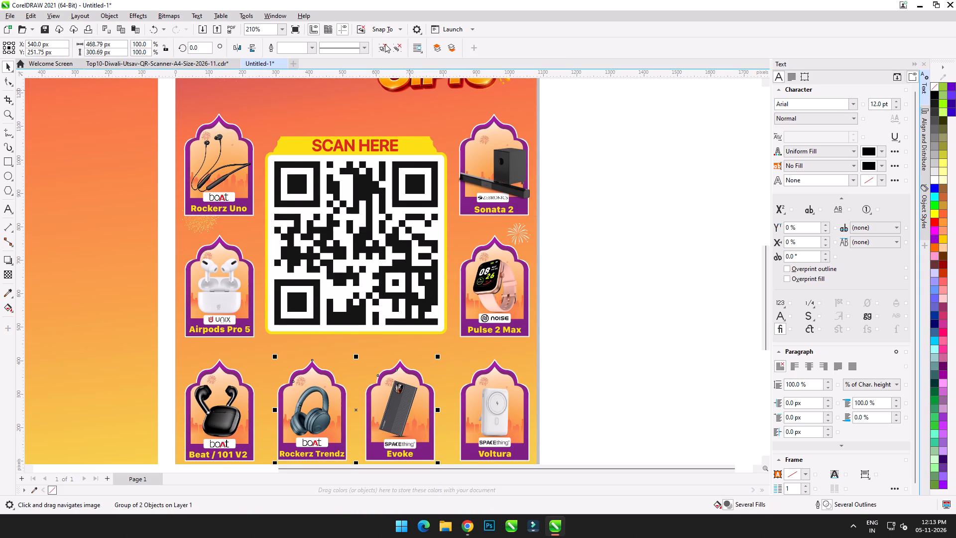
pyautogui.click(385, 44)
pyautogui.click(593, 154)
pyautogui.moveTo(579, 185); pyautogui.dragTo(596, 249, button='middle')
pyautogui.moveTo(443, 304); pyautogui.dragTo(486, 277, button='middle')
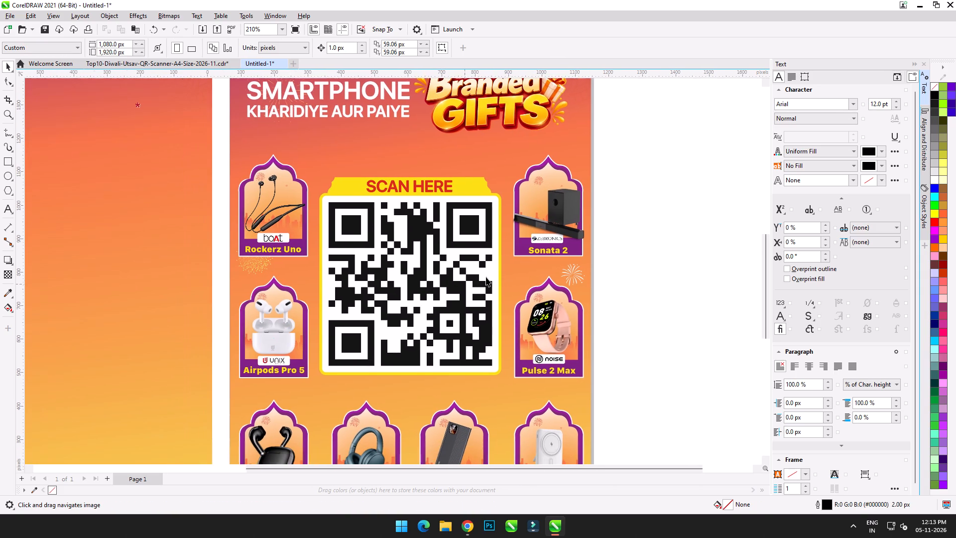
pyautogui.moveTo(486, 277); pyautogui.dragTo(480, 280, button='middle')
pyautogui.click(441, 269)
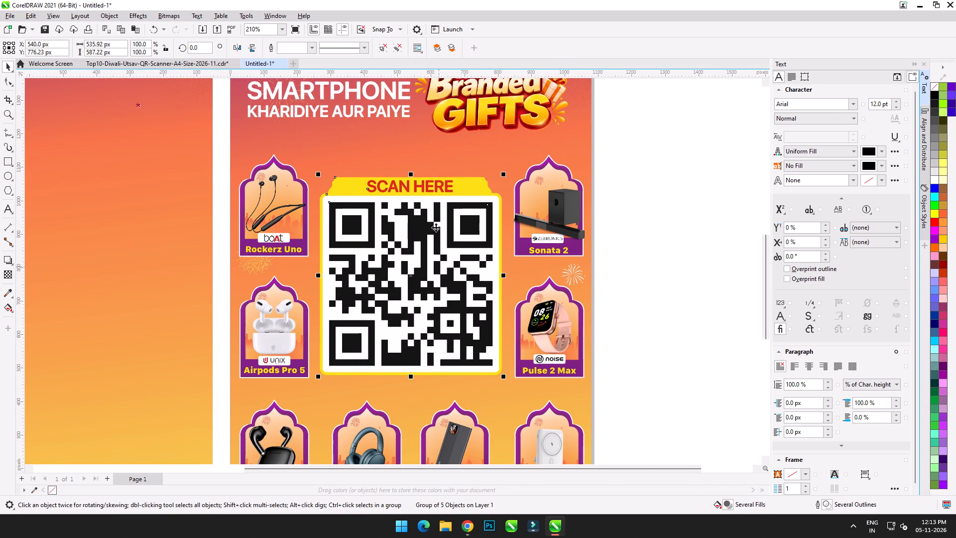
# Move the small red asterisk from the spare background onto the Branded Gifts gift box, at X about 954.5, Y about 1,317.6 px, and bring it to front.
pyautogui.scroll(-8, 605, 241)
pyautogui.moveTo(210, 84); pyautogui.dragTo(368, 280)
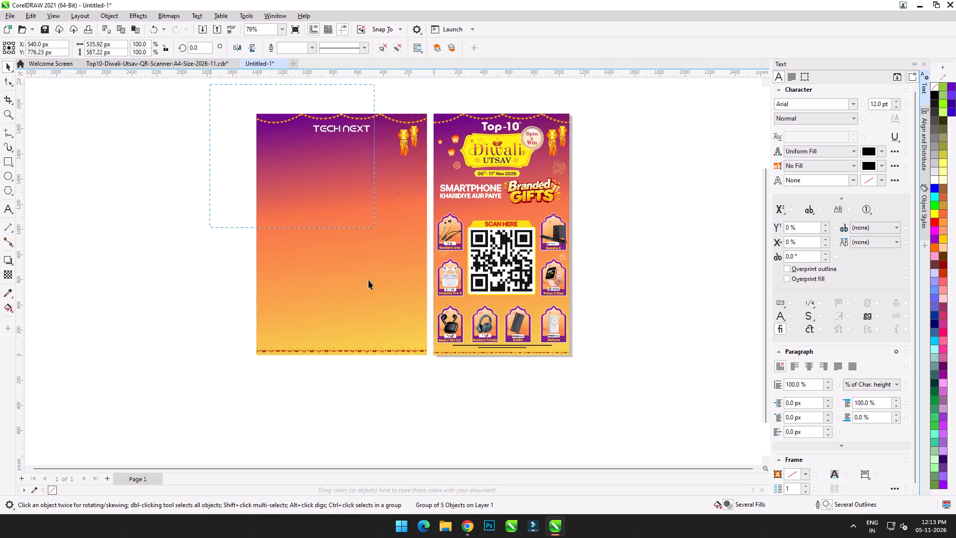
pyautogui.moveTo(368, 280); pyautogui.dragTo(349, 191)
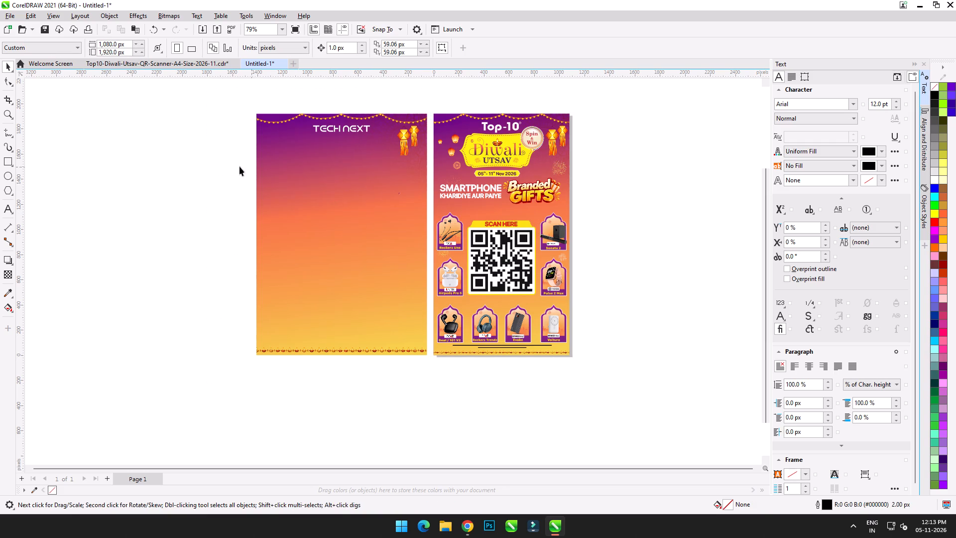
pyautogui.moveTo(236, 171); pyautogui.dragTo(417, 203)
pyautogui.scroll(6, 404, 184)
pyautogui.moveTo(401, 213); pyautogui.dragTo(158, 242, button='middle')
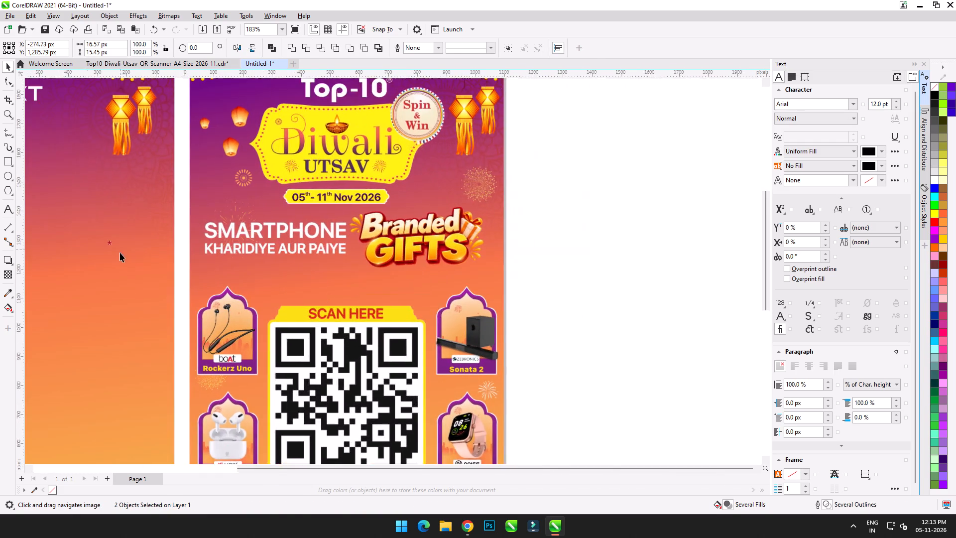
pyautogui.scroll(3, 125, 255)
pyautogui.moveTo(94, 237); pyautogui.dragTo(653, 274)
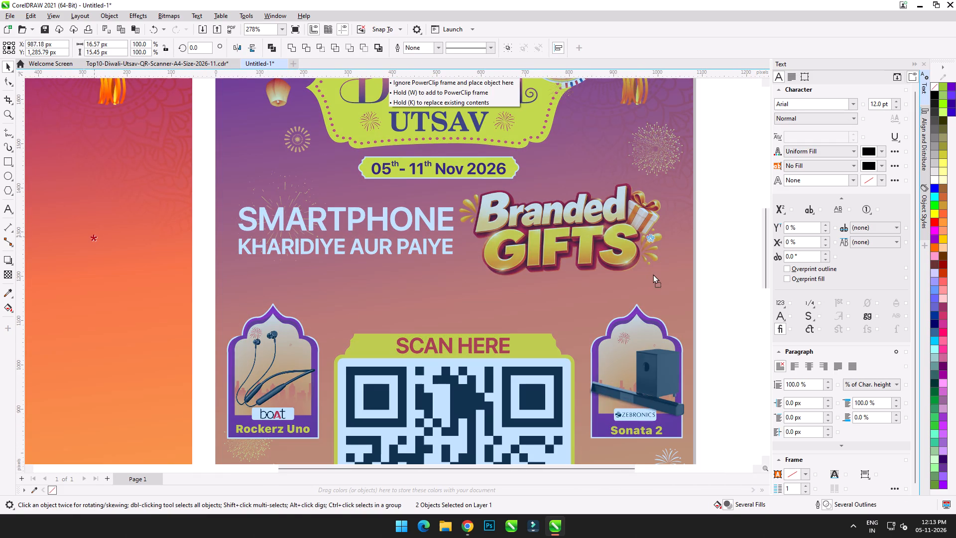
pyautogui.moveTo(653, 274); pyautogui.dragTo(637, 223)
pyautogui.scroll(5, 654, 220)
pyautogui.hotkey('shift', 'pageup')
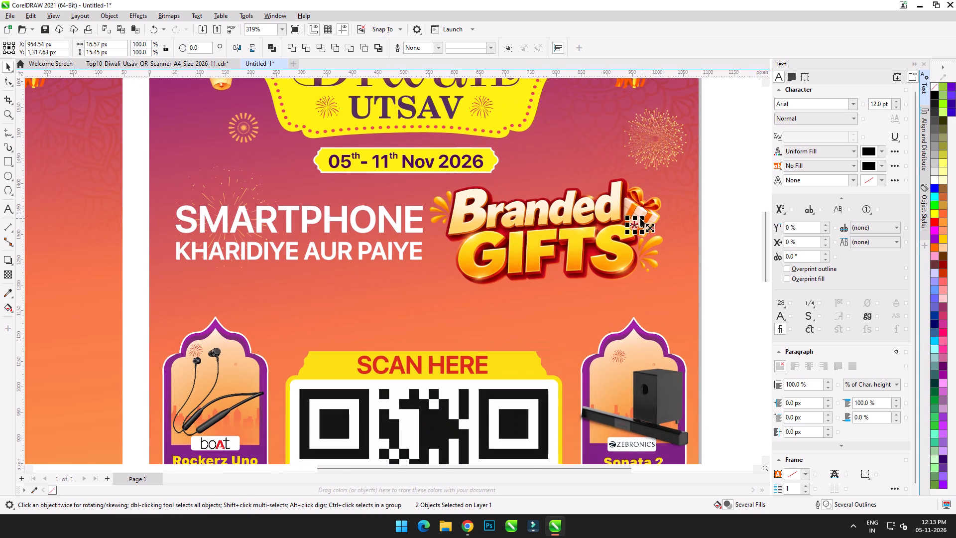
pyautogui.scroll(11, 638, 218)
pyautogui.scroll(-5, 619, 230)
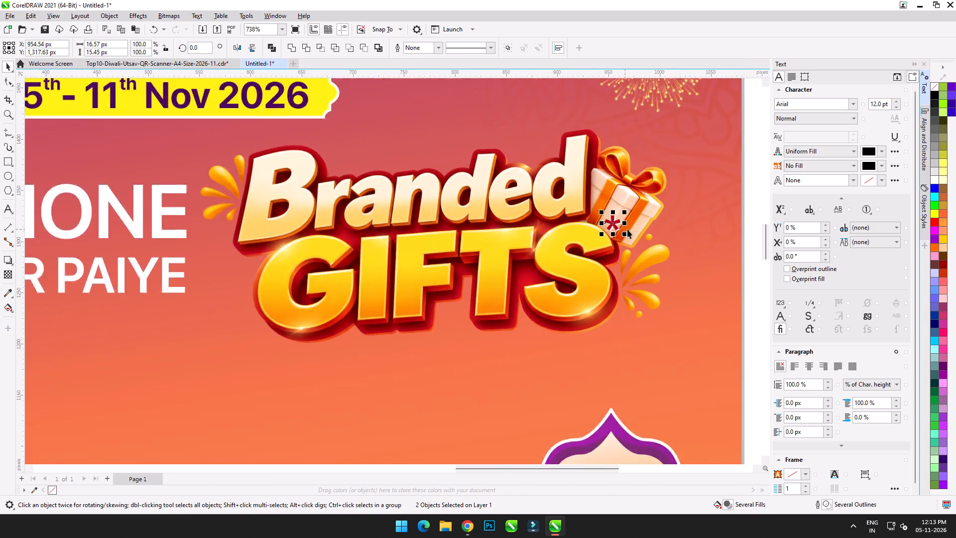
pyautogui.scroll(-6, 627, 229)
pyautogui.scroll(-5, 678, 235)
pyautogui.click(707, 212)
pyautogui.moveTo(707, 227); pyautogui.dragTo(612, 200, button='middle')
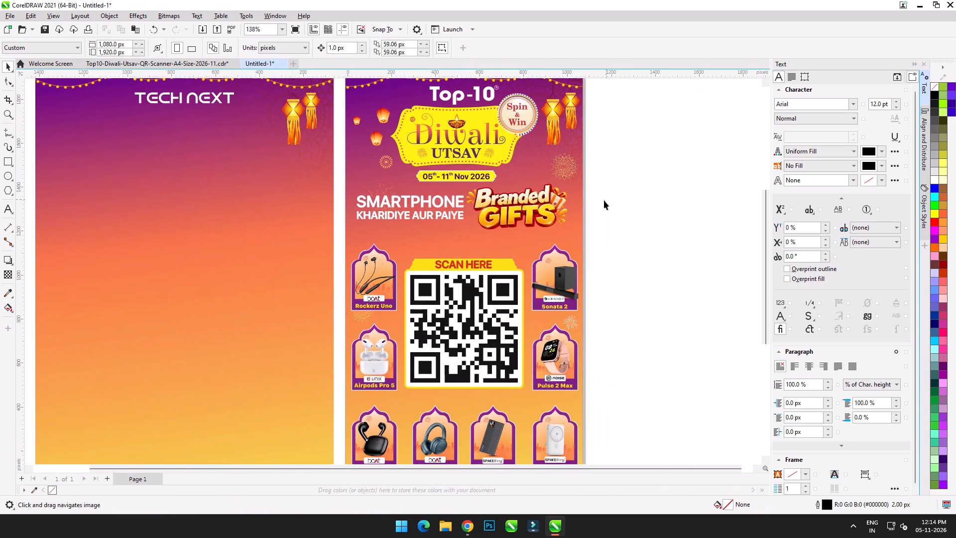
# Delete the whole spare gradient background with its Tech Next logo, lanterns and borders beside the poster page.
pyautogui.scroll(-4, 581, 217)
pyautogui.moveTo(219, 106); pyautogui.dragTo(443, 415)
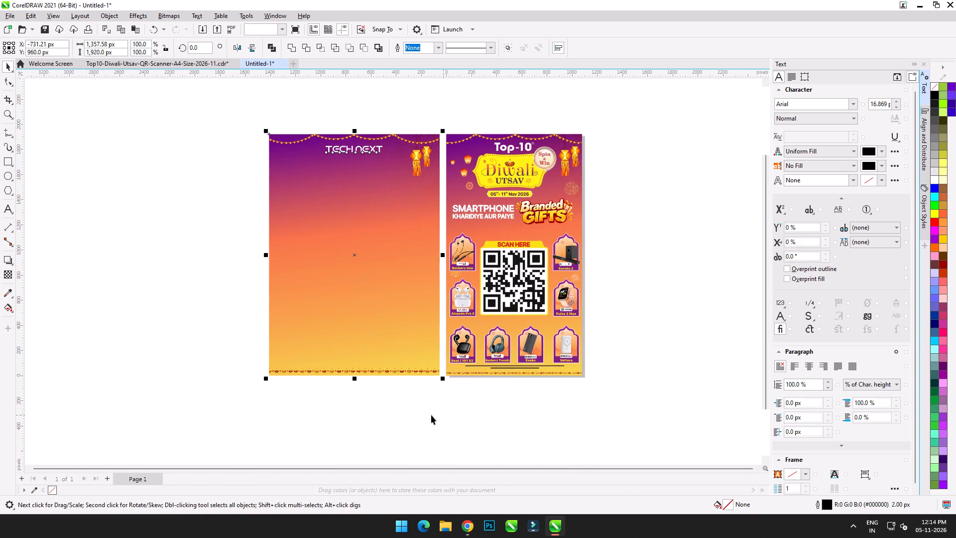
pyautogui.press('Delete')
pyautogui.press('F4')
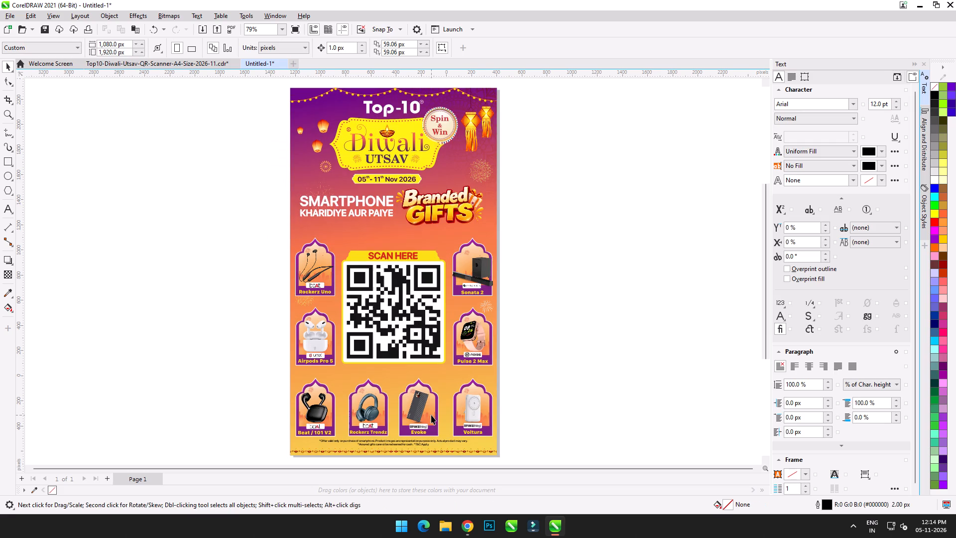
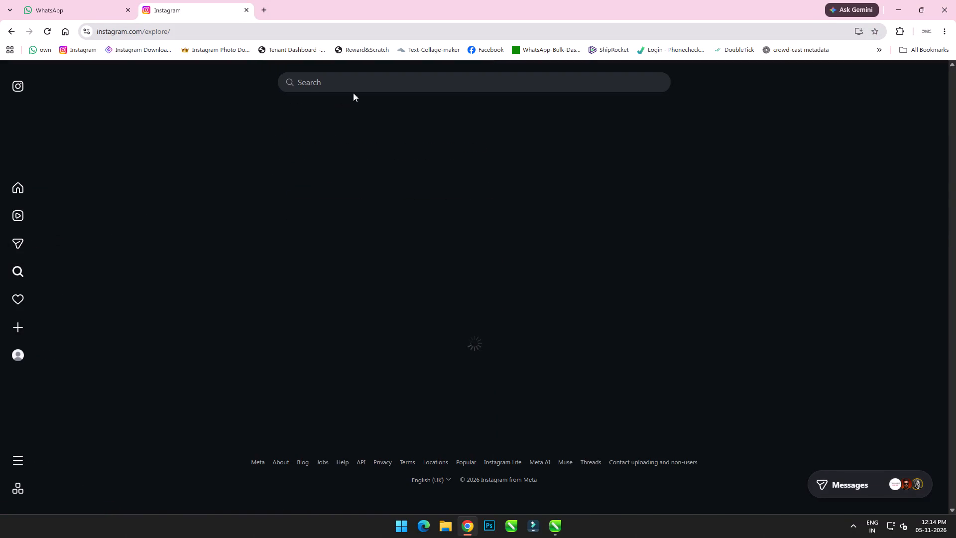
# Open the top10retail Instagram profile from the recent searches in a separate tab.
pyautogui.click(355, 87)
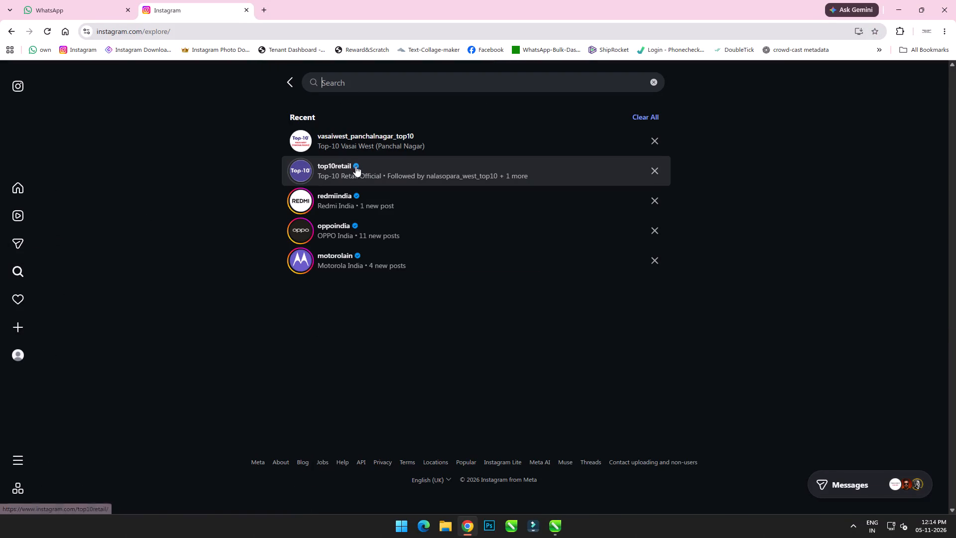
pyautogui.middleClick(347, 166)
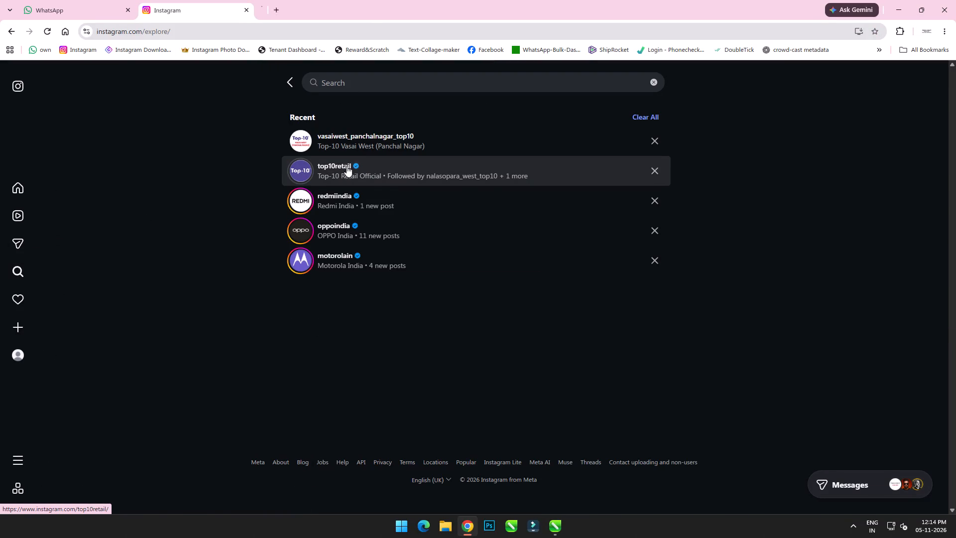
pyautogui.click(295, 0)
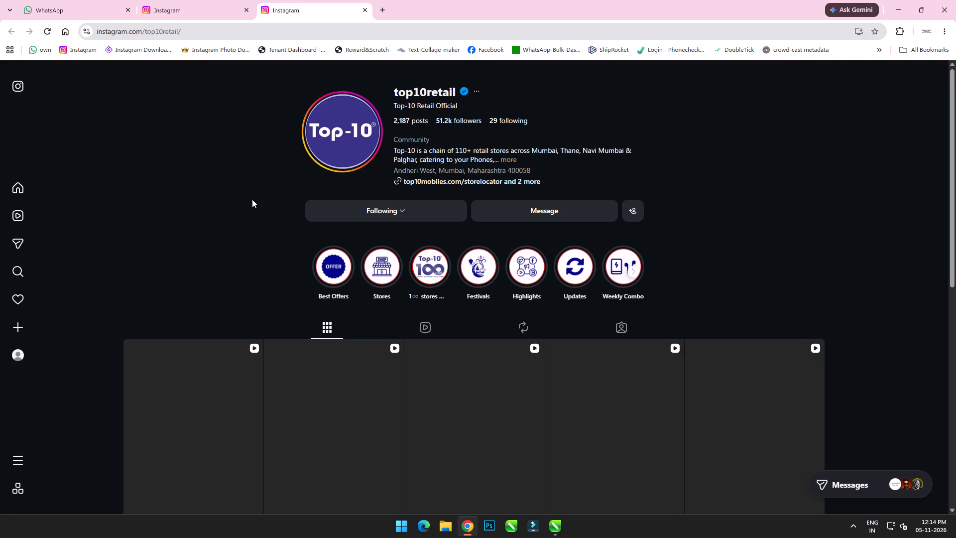
pyautogui.scroll(-3, 316, 270)
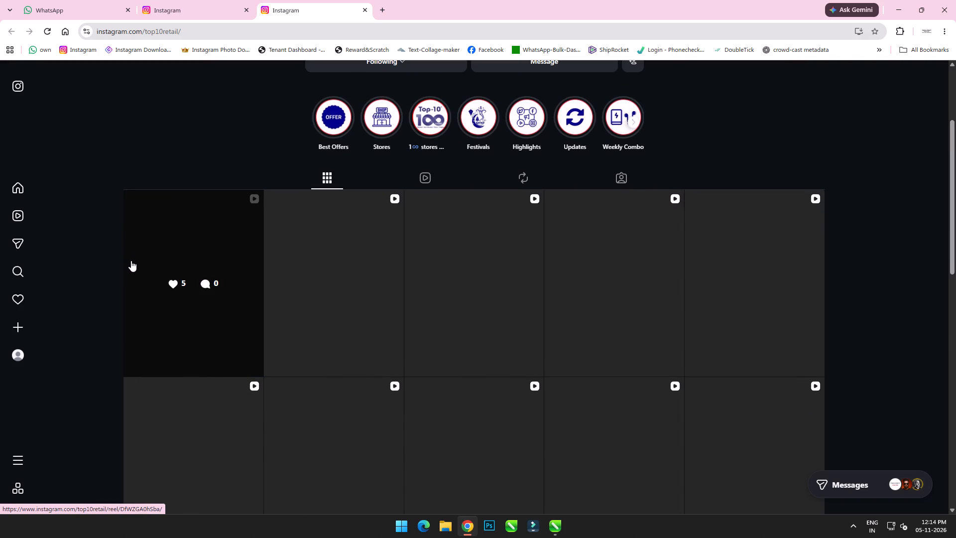
pyautogui.scroll(6, 88, 196)
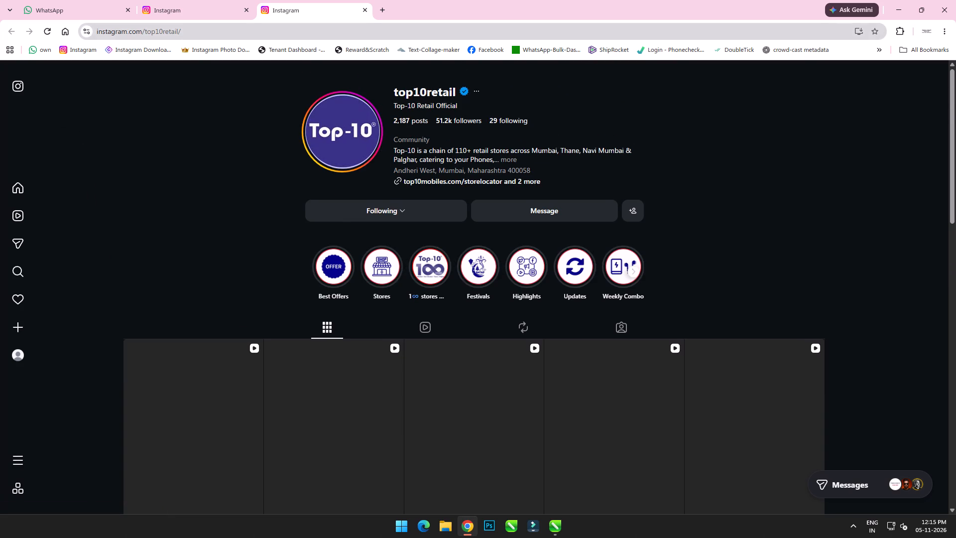
# View top10retail's stories and open the orange Vasubaras cow-and-calf greeting image in its own tab.
pyautogui.click(346, 119)
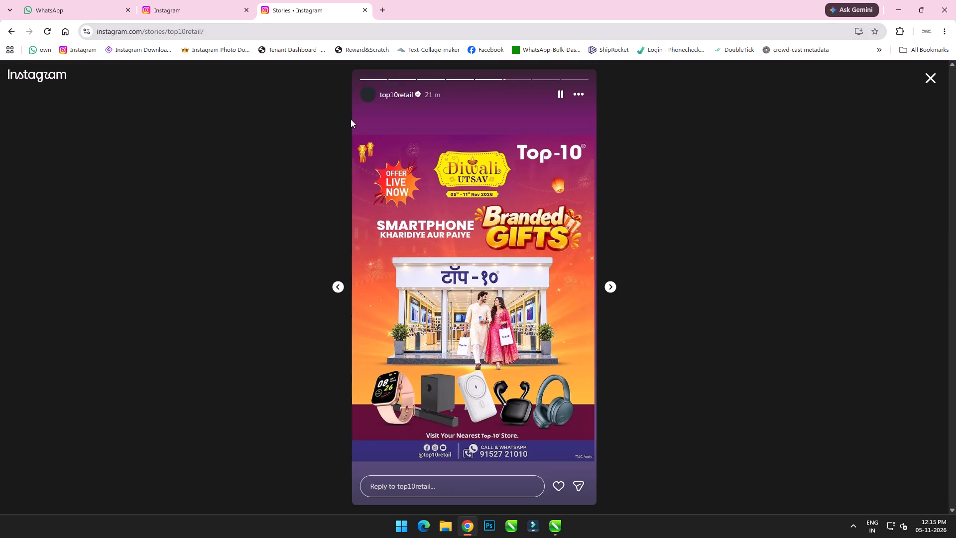
pyautogui.click(345, 290)
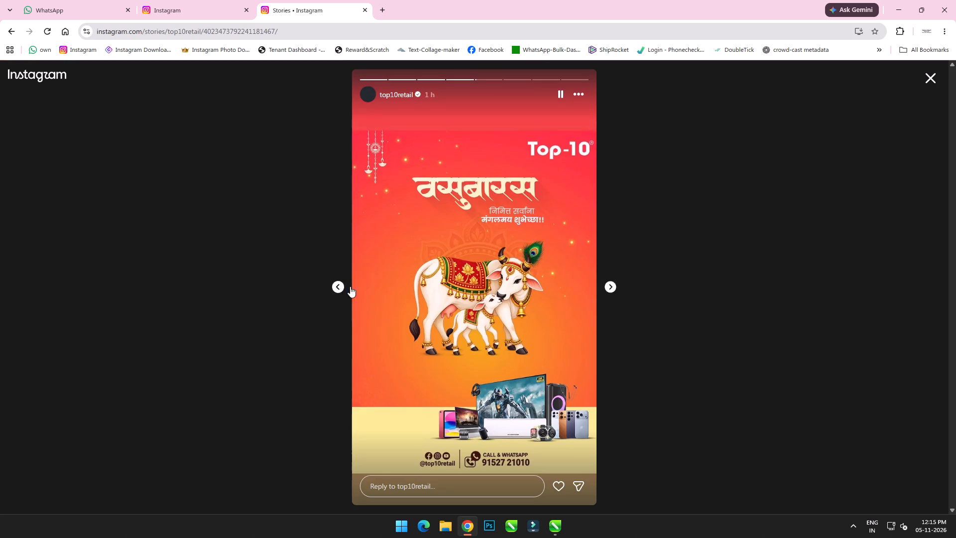
pyautogui.click(339, 290)
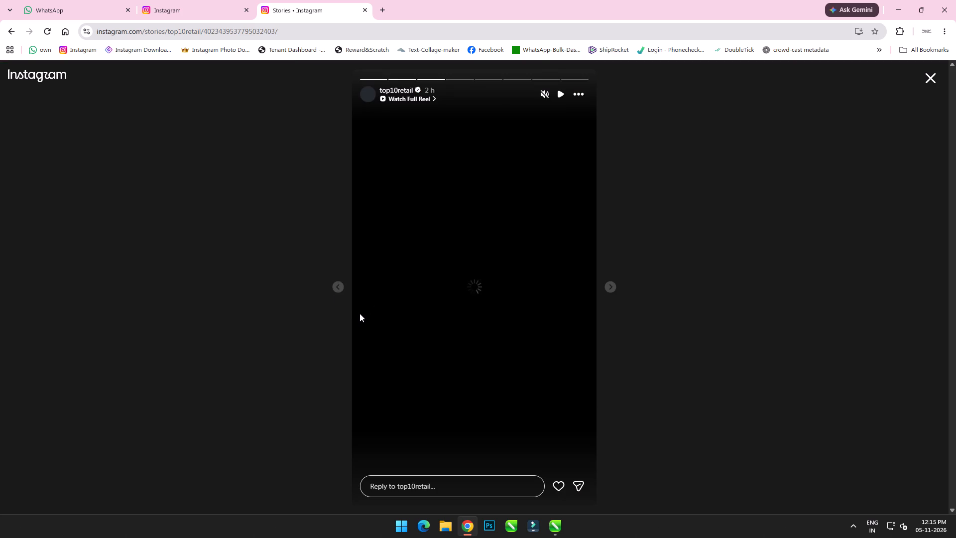
pyautogui.click(611, 291)
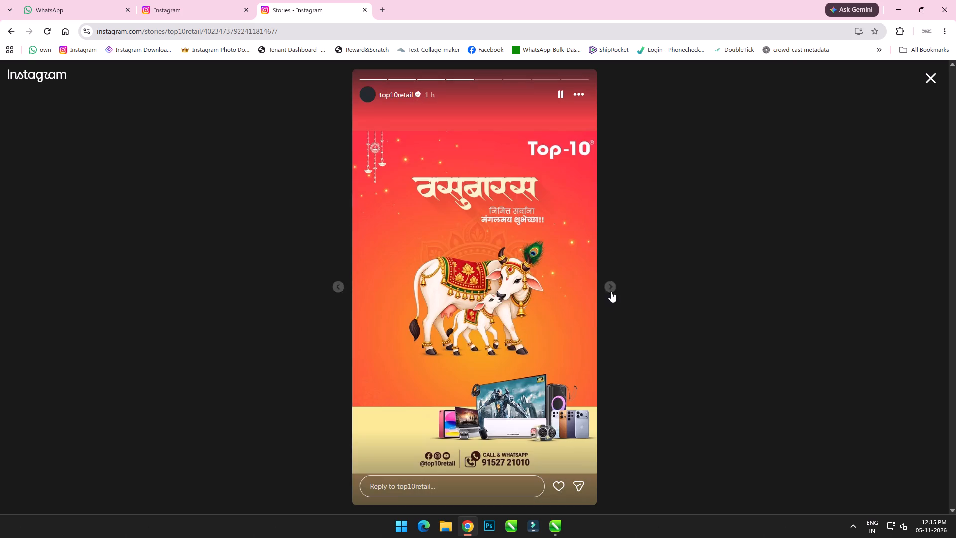
pyautogui.rightClick(477, 253)
pyautogui.click(493, 263)
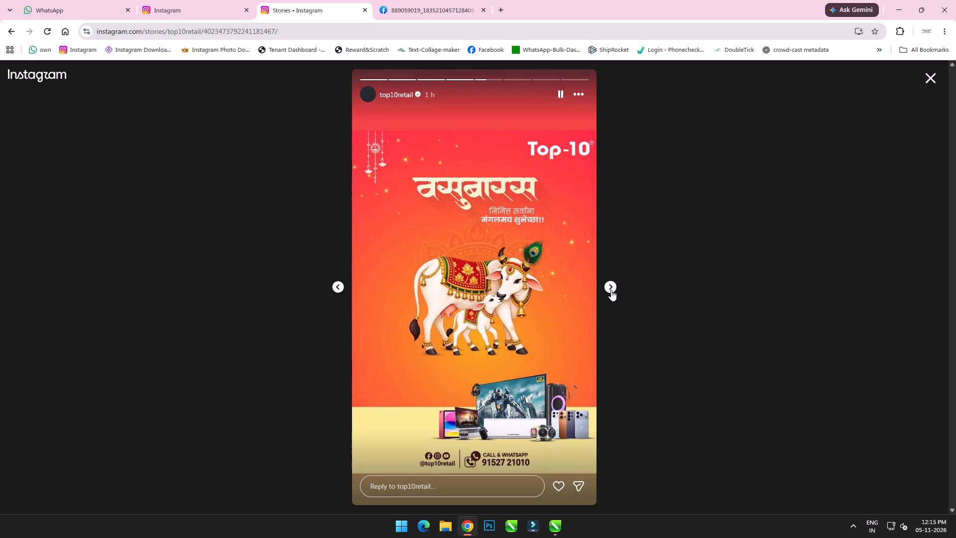
# Open the Branded Gifts storefront, vivo Y11 and Spin & Win Diwali Utsav story images in separate tabs, and close the stories.
pyautogui.click(611, 290)
pyautogui.rightClick(509, 273)
pyautogui.click(535, 283)
pyautogui.click(605, 288)
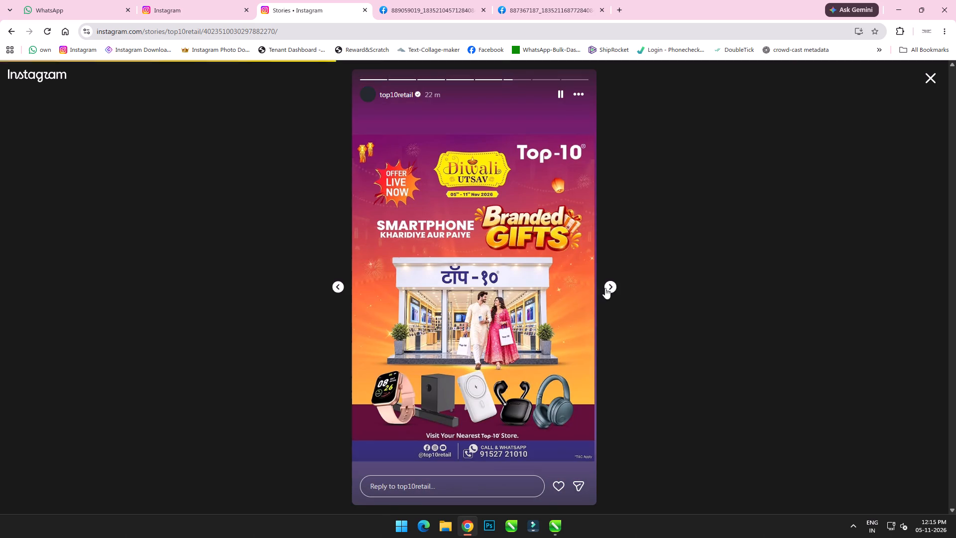
pyautogui.rightClick(515, 275)
pyautogui.click(541, 286)
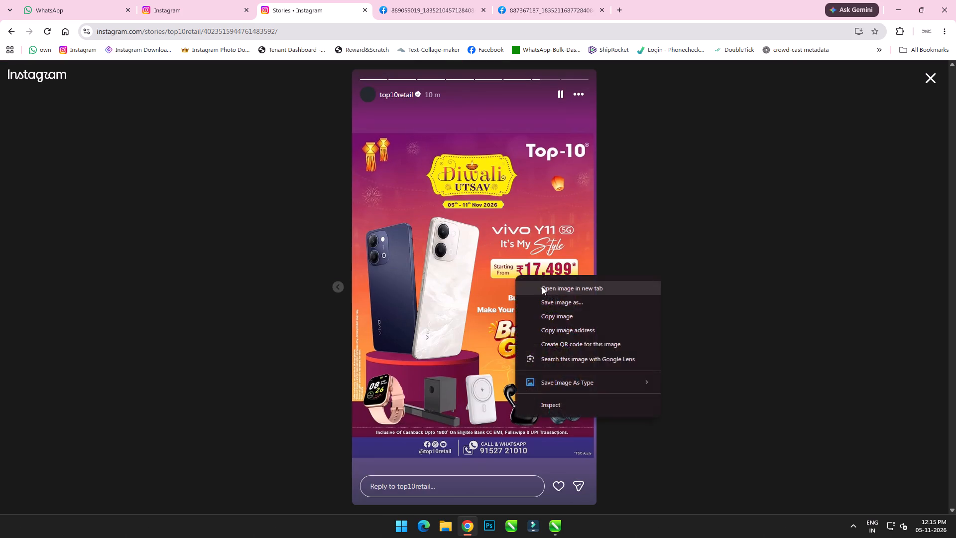
pyautogui.click(609, 287)
pyautogui.rightClick(485, 292)
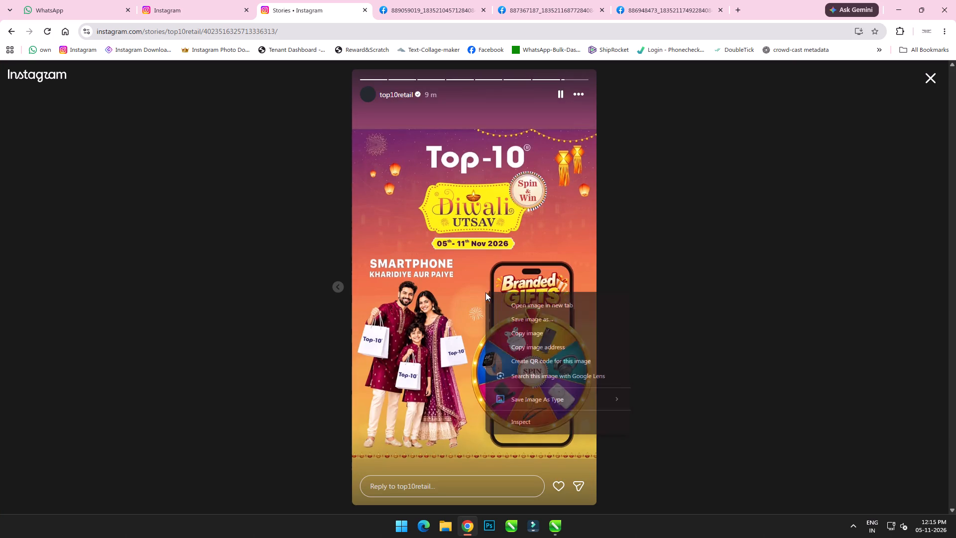
pyautogui.click(512, 306)
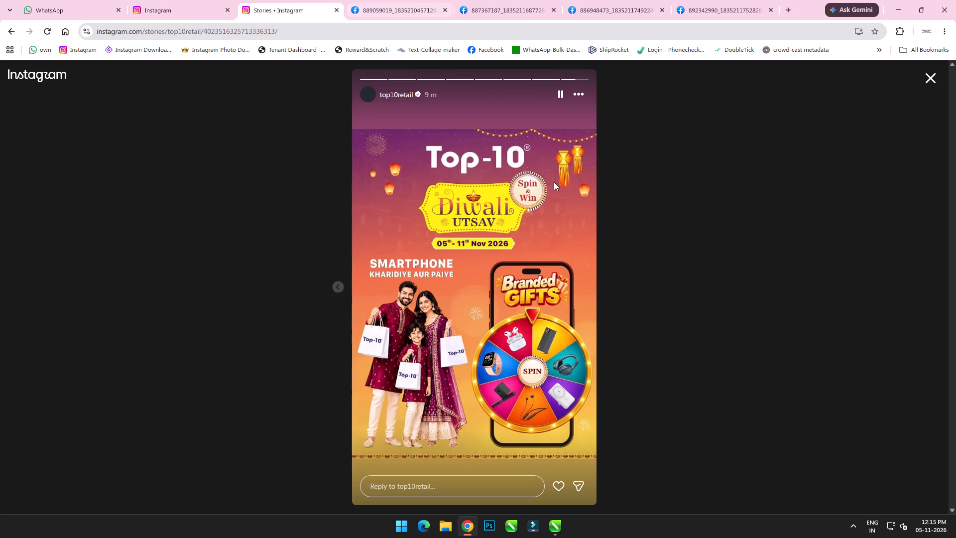
pyautogui.click(928, 84)
# Switch to the opened Vasubaras greeting image and bring up its image options.
pyautogui.click(413, 0)
pyautogui.click(467, 175)
pyautogui.rightClick(468, 176)
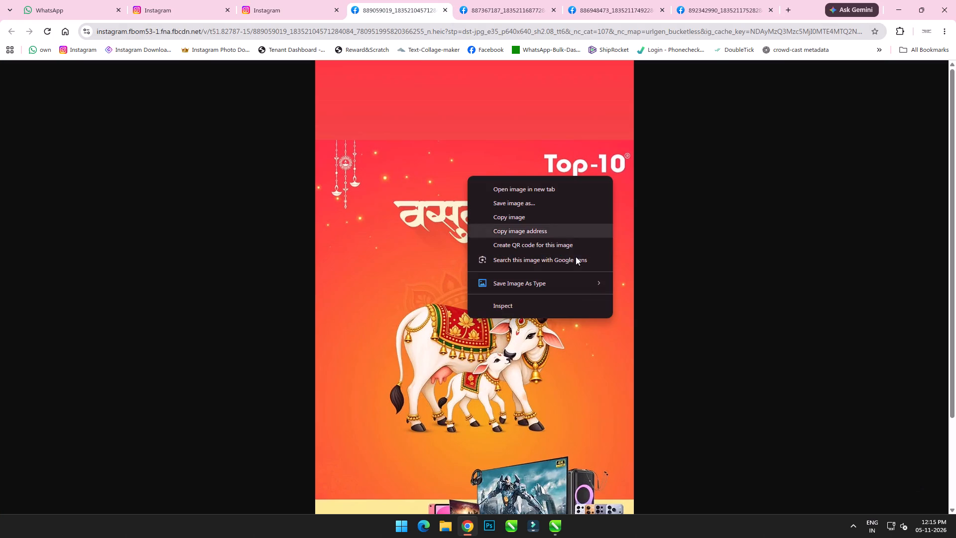
# Save the Vasubaras, storefront Branded Gifts, vivo Y11 and Spin & Win poster images from the four open image tabs as JPEG files.
pyautogui.click(628, 283)
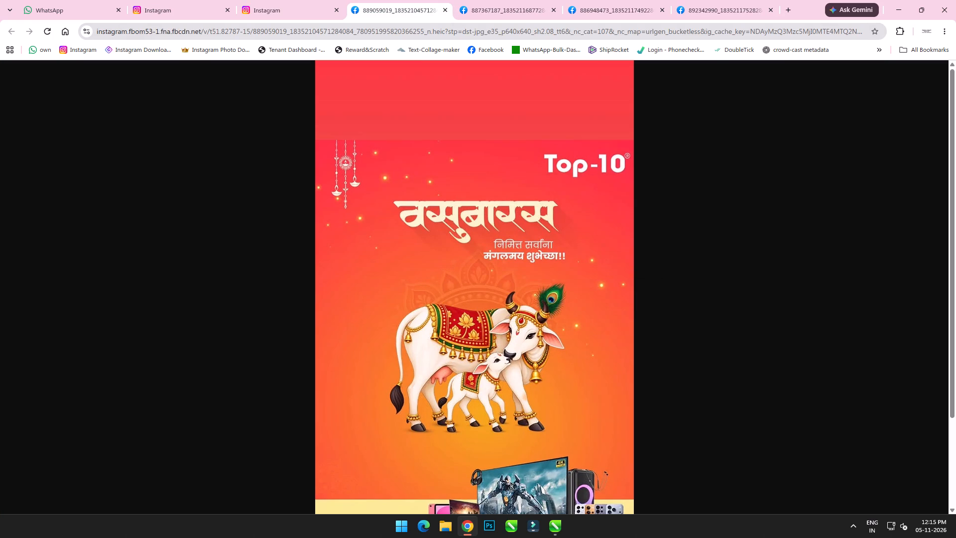
pyautogui.click(474, 0)
pyautogui.click(517, 228)
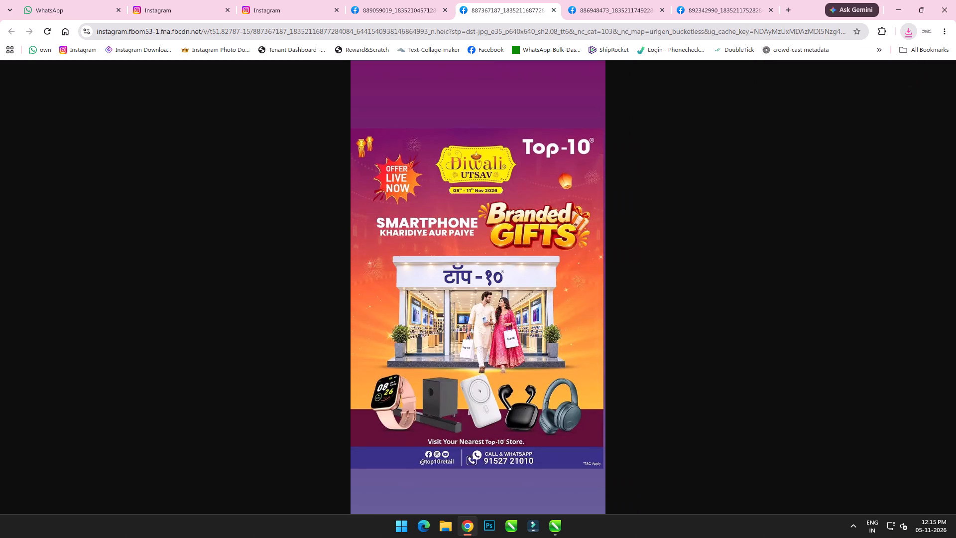
pyautogui.rightClick(517, 228)
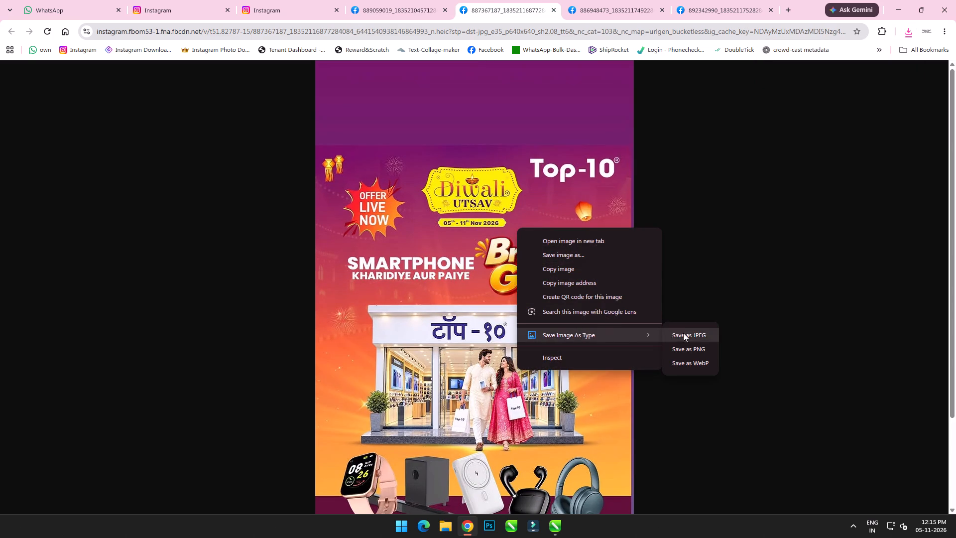
pyautogui.click(683, 333)
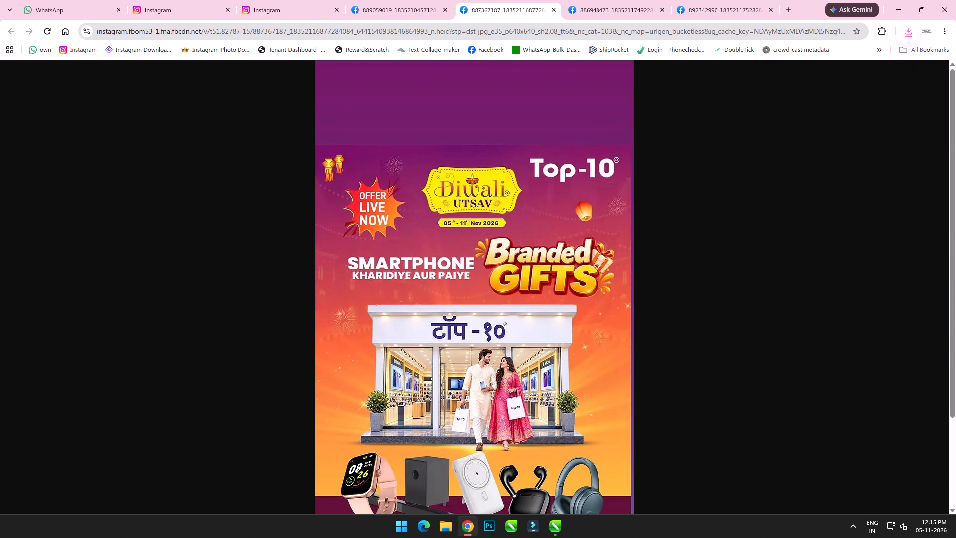
pyautogui.click(617, 0)
pyautogui.click(539, 243)
pyautogui.rightClick(539, 243)
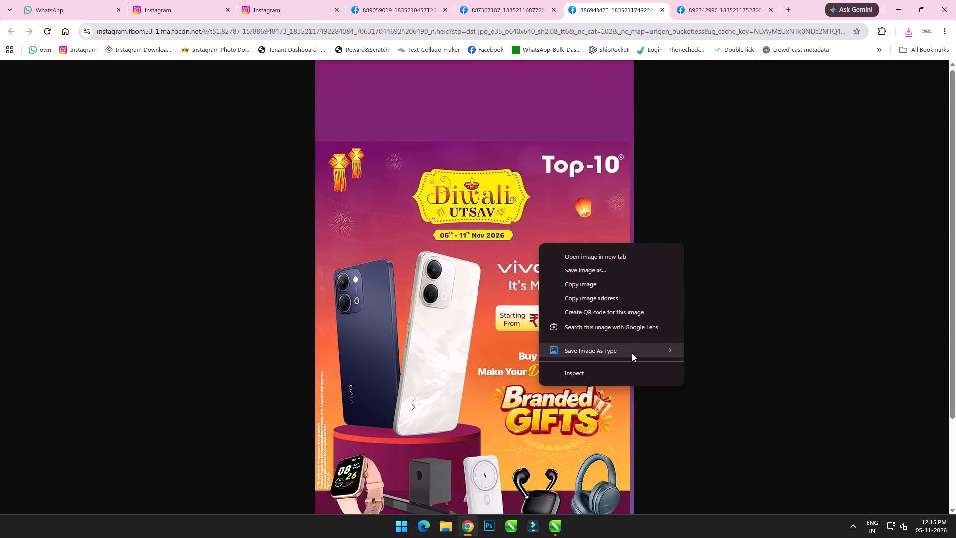
pyautogui.click(699, 351)
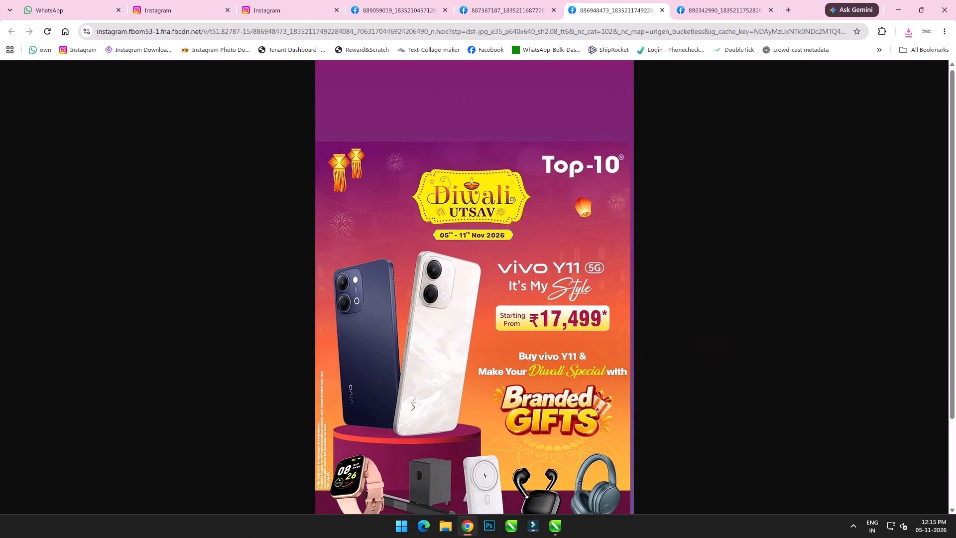
pyautogui.click(720, 0)
pyautogui.click(508, 259)
pyautogui.rightClick(508, 259)
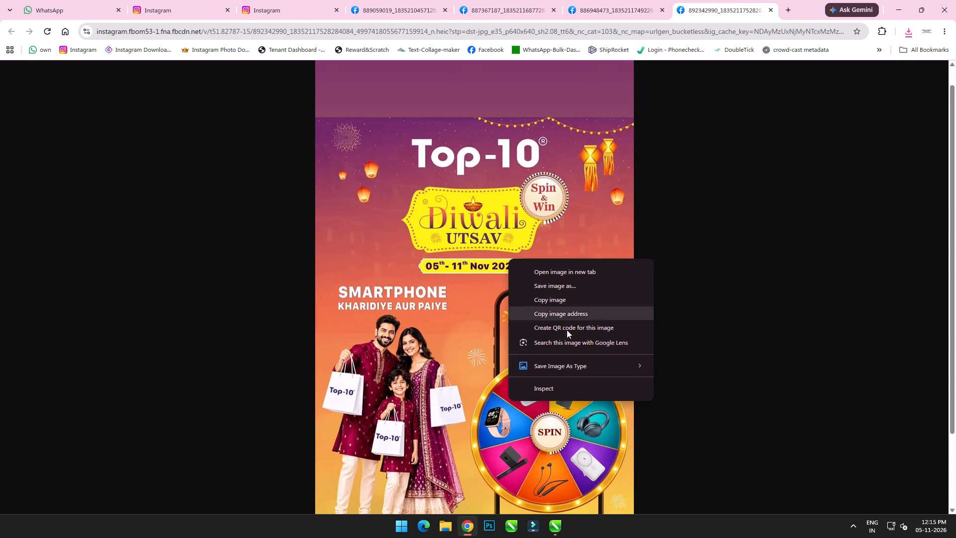
pyautogui.click(674, 367)
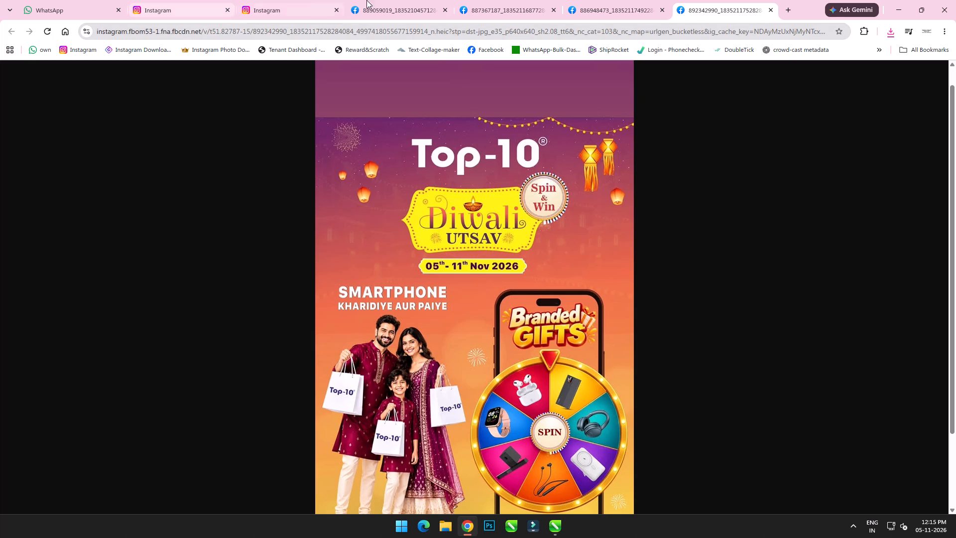
# Close the four image tabs holding the saved story posters.
pyautogui.middleClick(409, 0)
pyautogui.middleClick(409, 0)
pyautogui.middleClick(409, 0)
pyautogui.middleClick(409, 0)
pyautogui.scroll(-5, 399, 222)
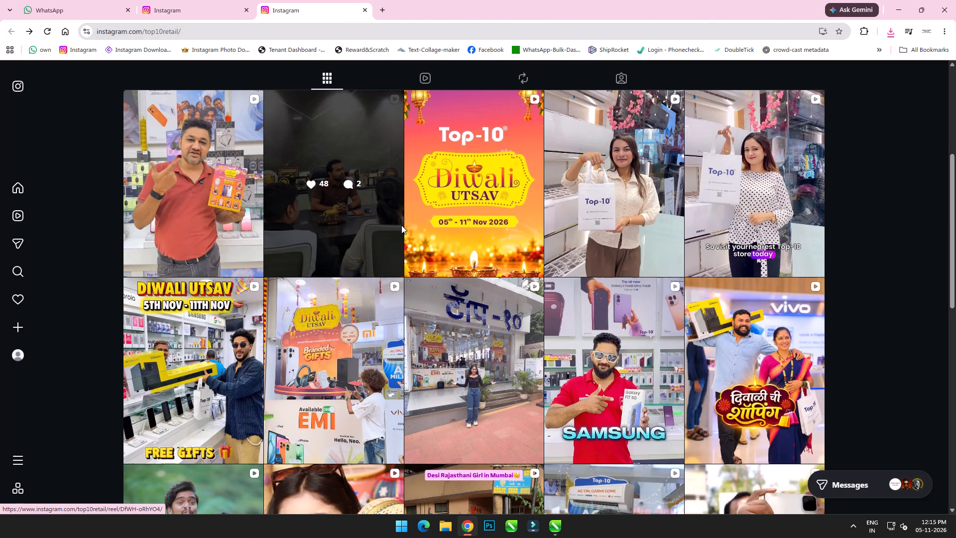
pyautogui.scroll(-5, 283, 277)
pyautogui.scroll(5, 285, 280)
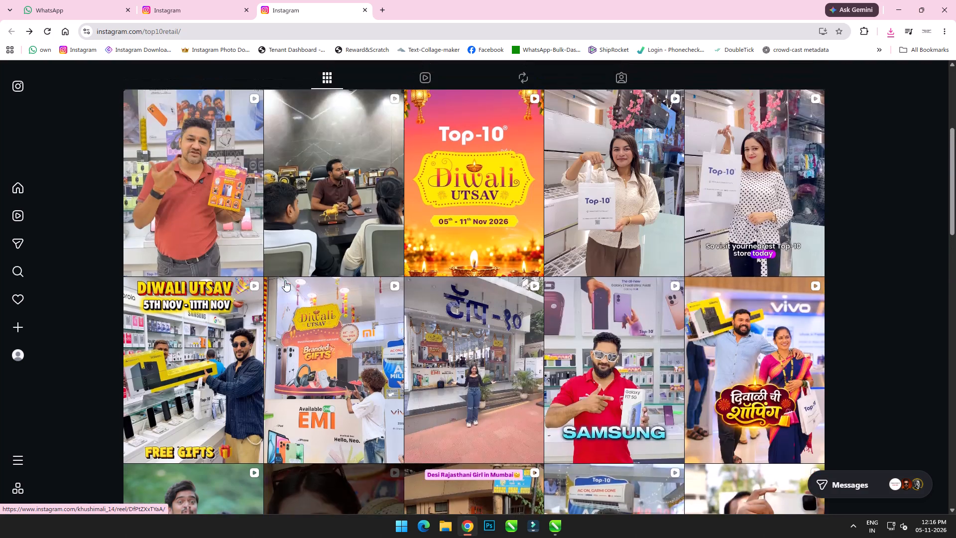
# Leave the recent searches in the other Instagram tab and load the Instagram home feed there.
pyautogui.click(193, 8)
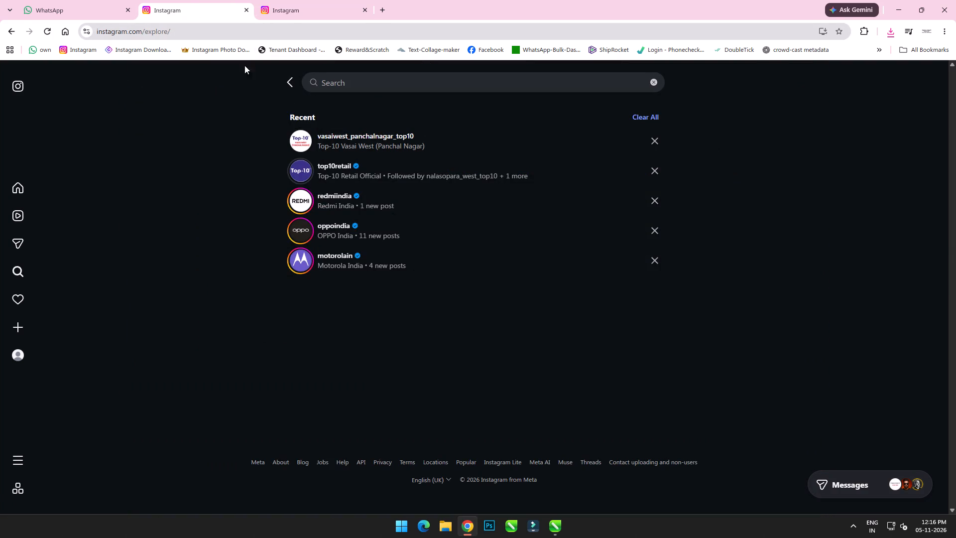
pyautogui.click(289, 81)
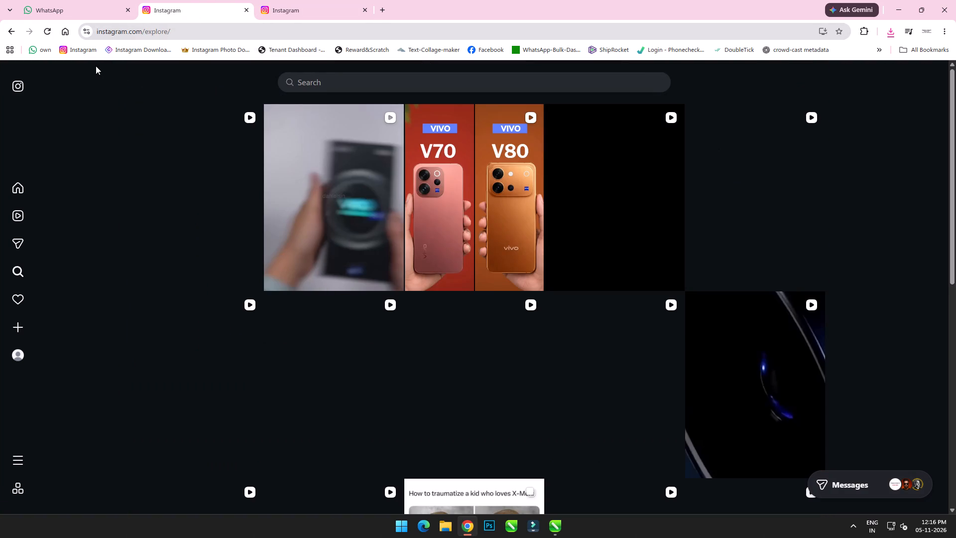
pyautogui.click(89, 56)
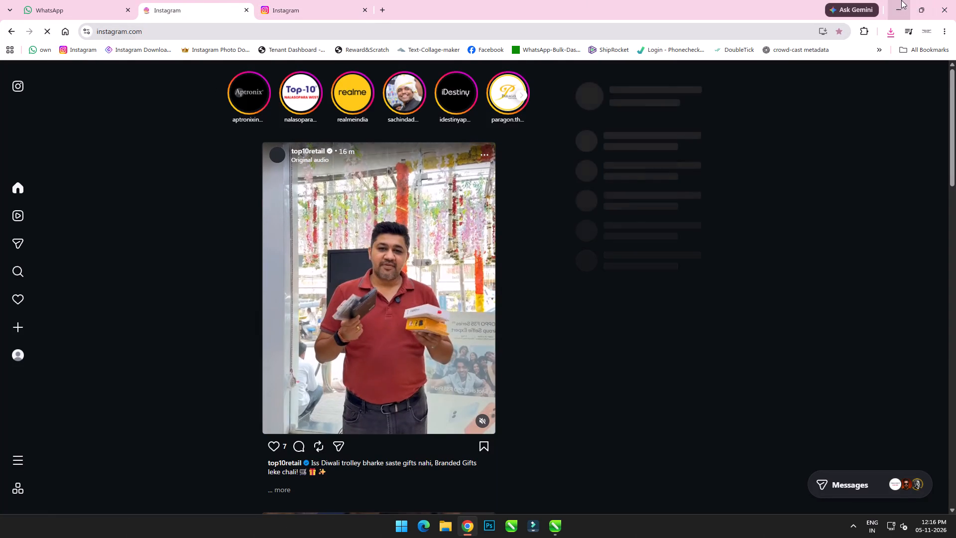
# Switch to CorelDRAW and select the small asterisk objects on the Branded Gifts gift box in the poster.
pyautogui.click(901, 0)
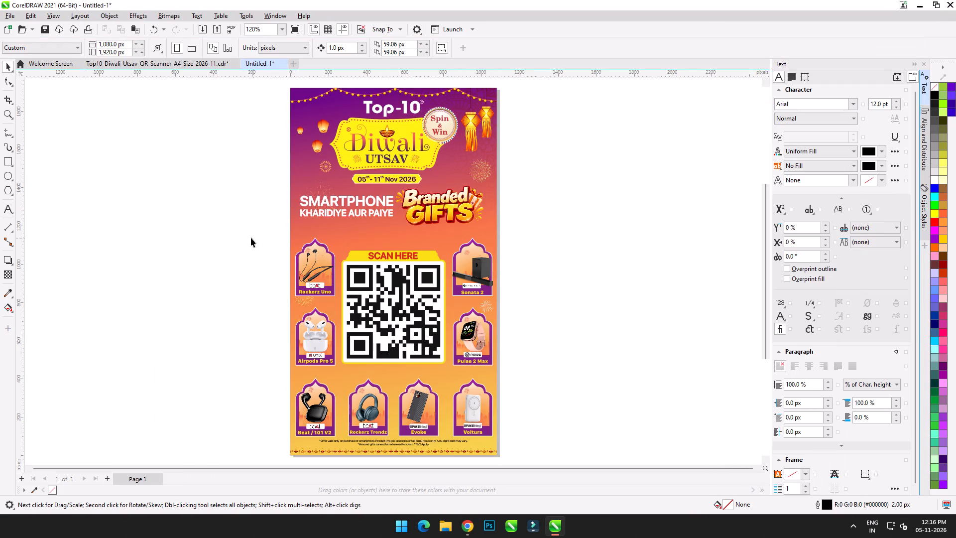
pyautogui.click(250, 237)
pyautogui.scroll(3, 357, 260)
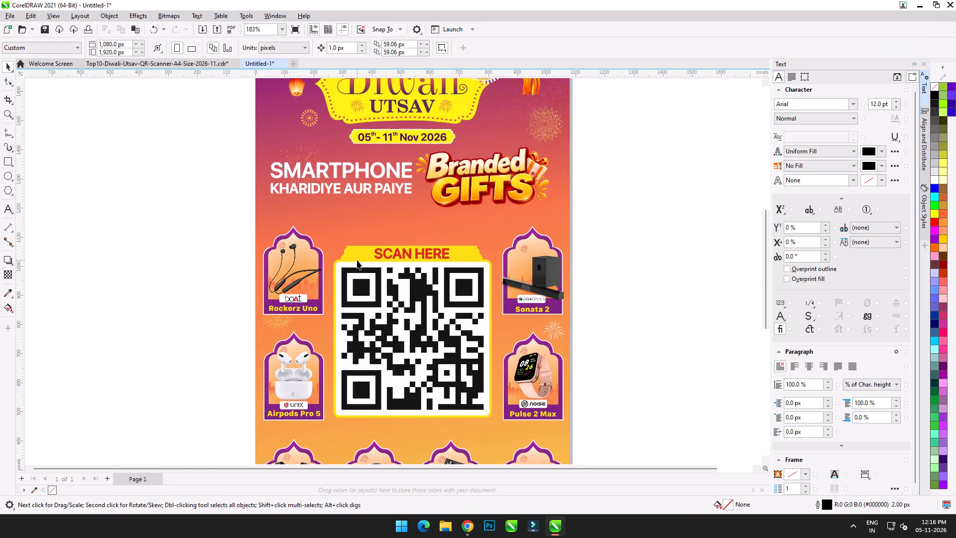
pyautogui.scroll(2, 435, 187)
pyautogui.click(386, 185)
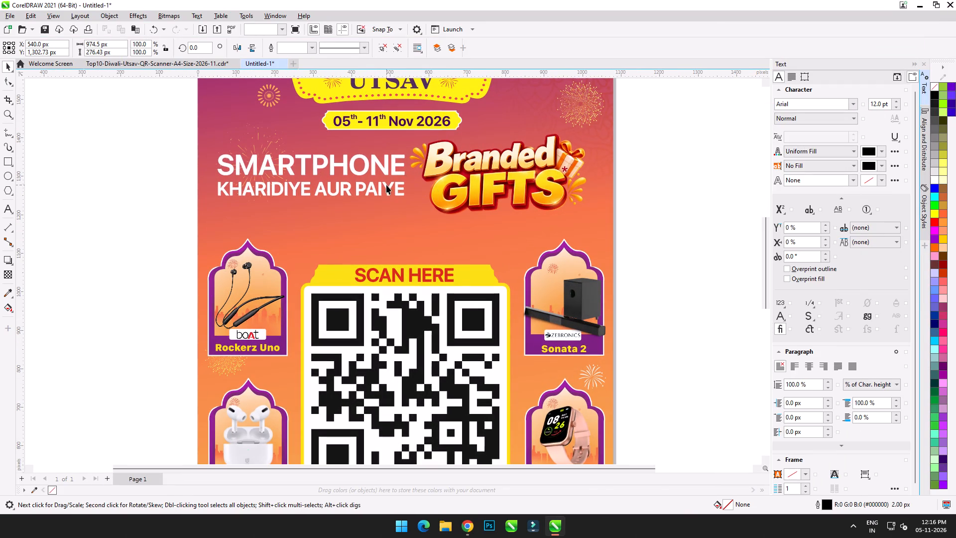
pyautogui.click(382, 41)
pyautogui.click(745, 165)
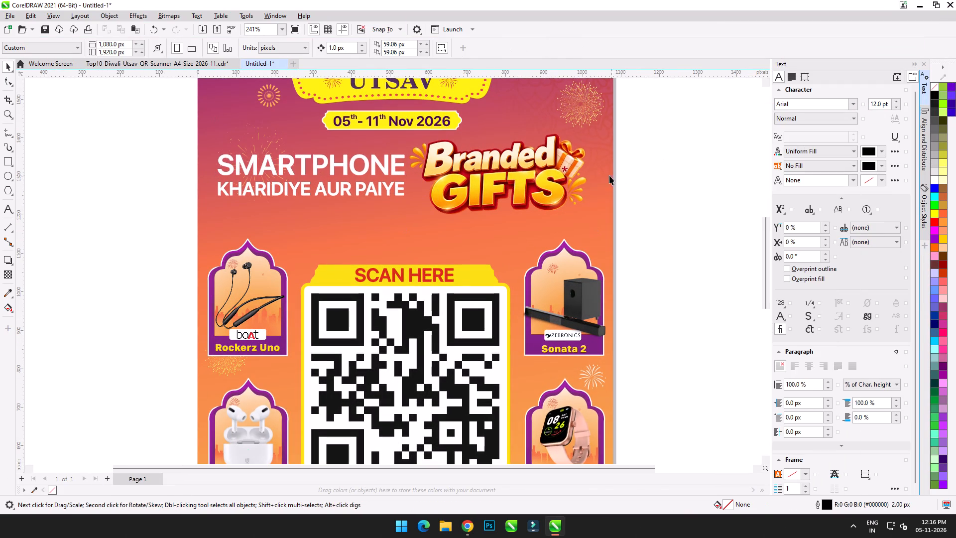
pyautogui.click(535, 163)
pyautogui.click(657, 161)
pyautogui.moveTo(664, 120); pyautogui.dragTo(514, 196)
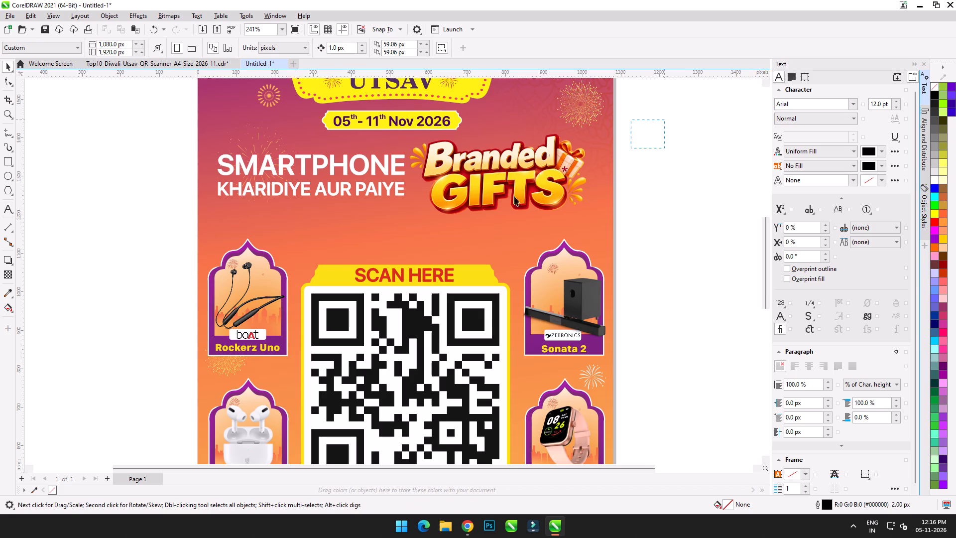
pyautogui.moveTo(514, 196); pyautogui.dragTo(402, 241)
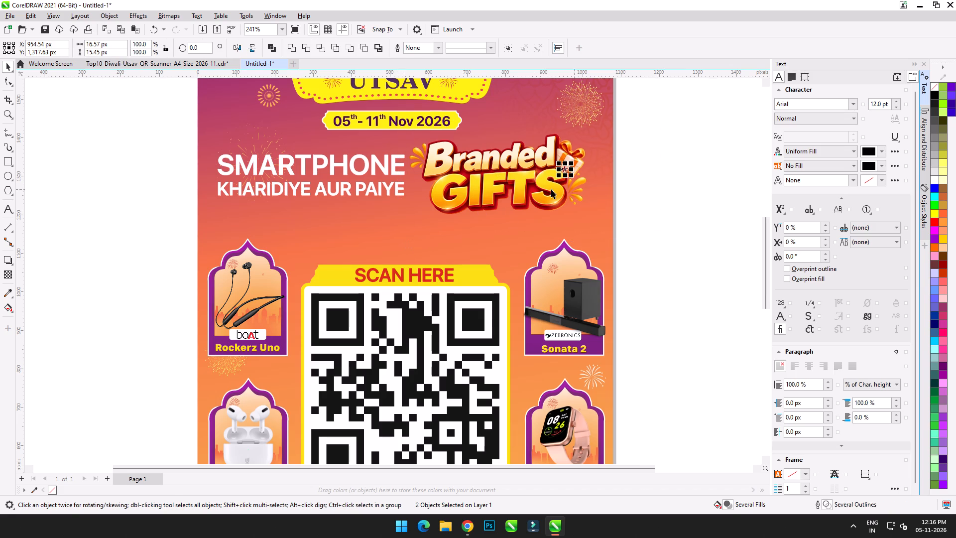
# In CorelDRAW, group the Branded Gifts artwork together with the small red asterisk on its gift box.
pyautogui.click(489, 184)
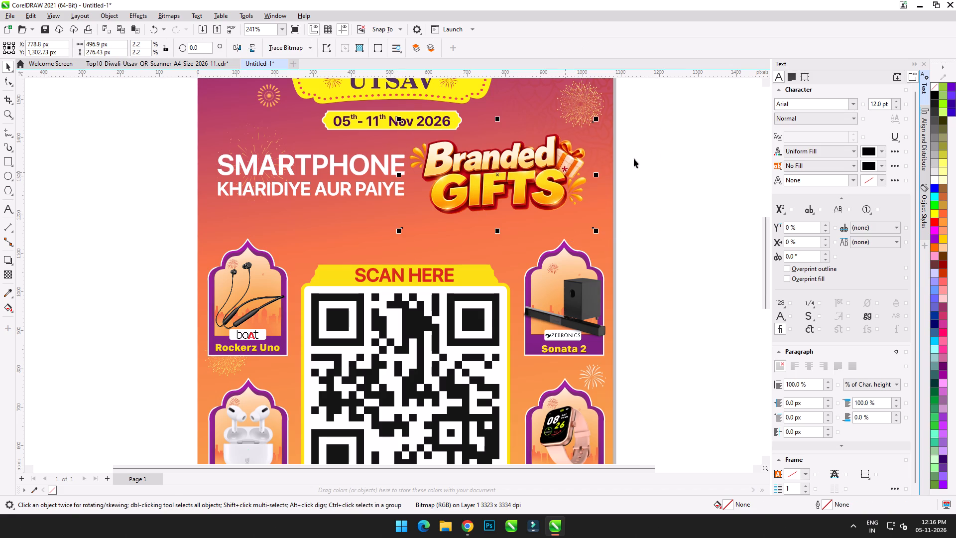
pyautogui.keyDown('shift'); pyautogui.moveTo(654, 141); pyautogui.dragTo(532, 192); pyautogui.keyUp('shift')
pyautogui.hotkey('ctrl', 'g')
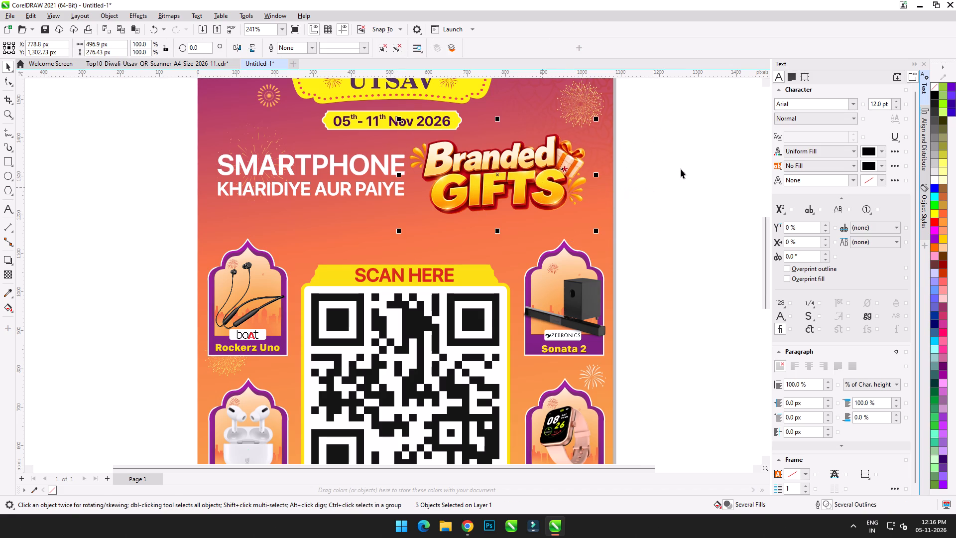
pyautogui.click(682, 167)
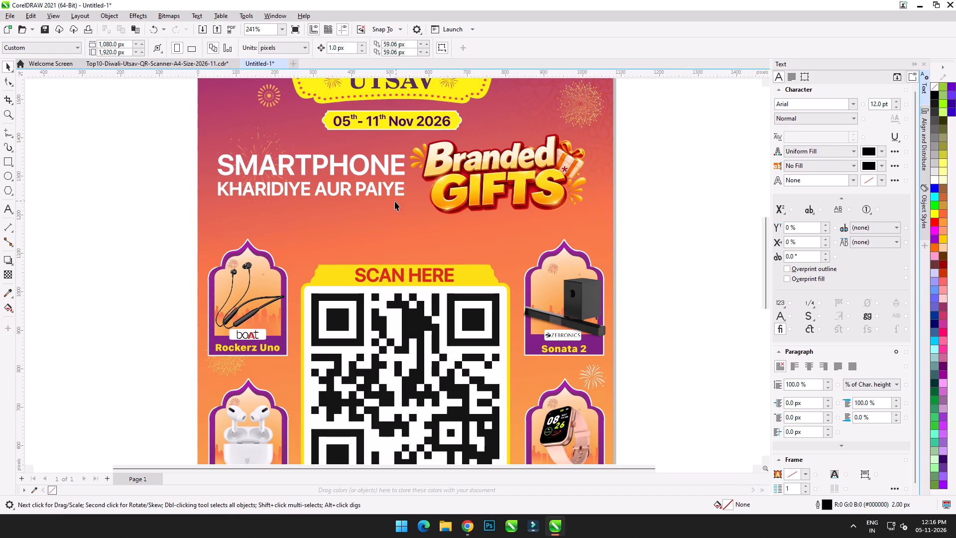
# Add a single-line text reading "SMARTPHONE KHARIDIYE AUR PAIYE" just below the existing two-line headline.
pyautogui.click(385, 188)
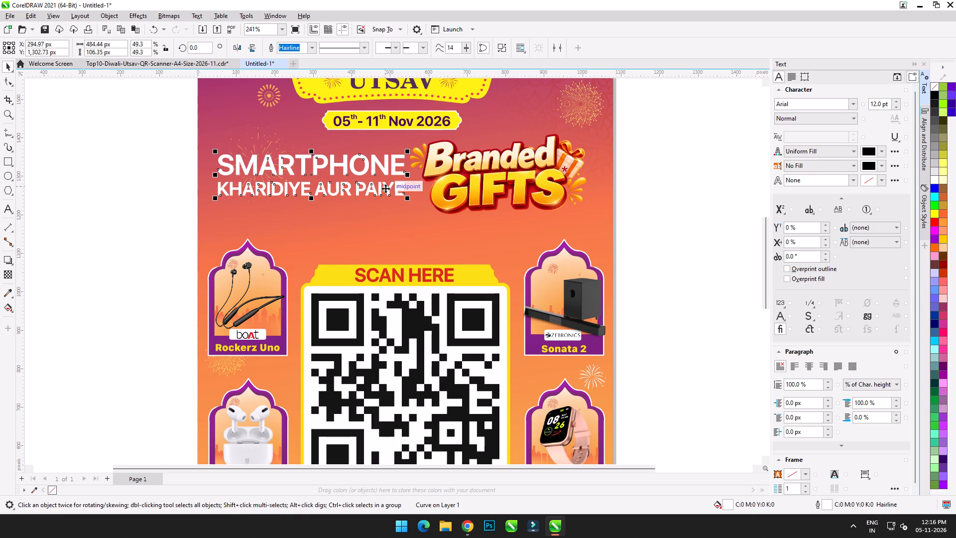
pyautogui.click(5, 208)
pyautogui.moveTo(121, 238); pyautogui.dragTo(212, 240, button='middle')
pyautogui.click(388, 230)
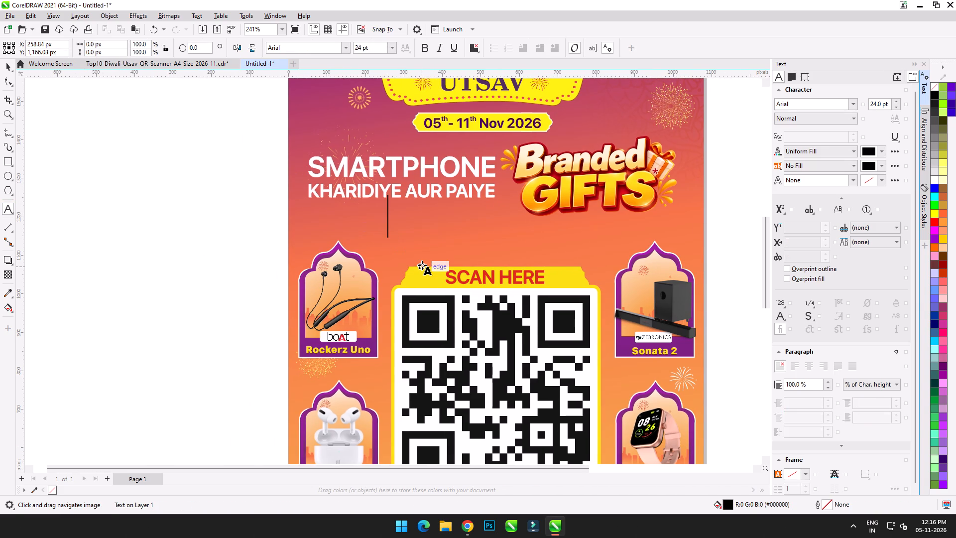
pyautogui.hotkey('shift', 's')
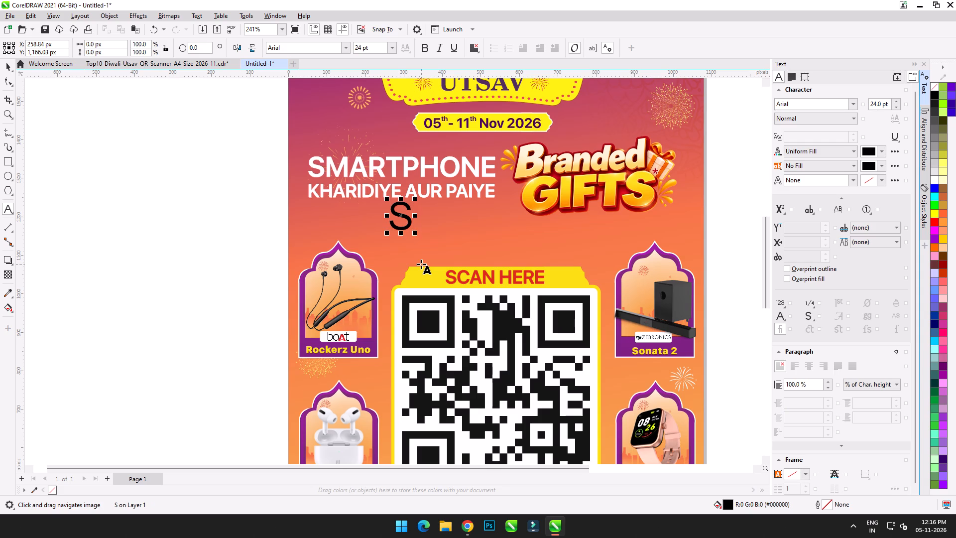
pyautogui.write('MARTPHONE')
pyautogui.press('space')
pyautogui.write('KHA')
pyautogui.write('RIDIYE')
pyautogui.press('space')
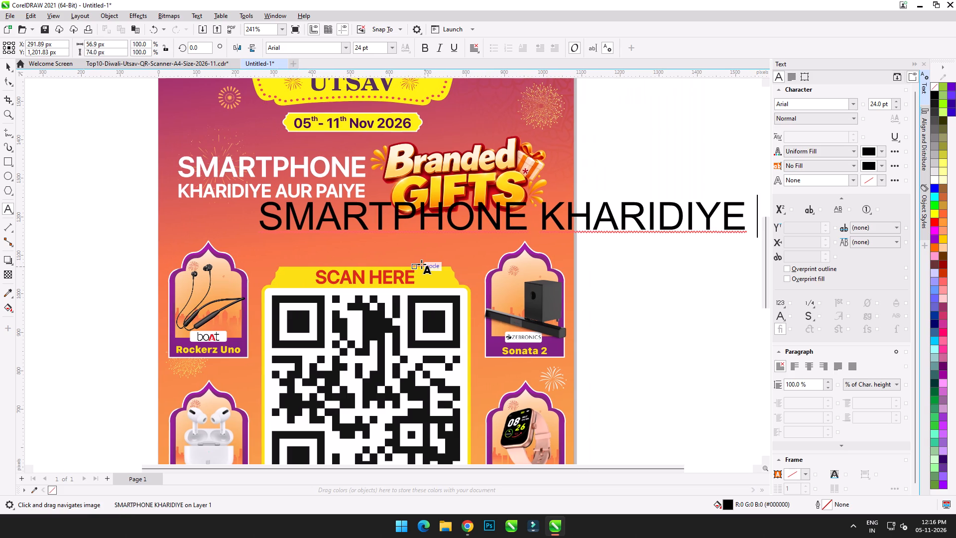
pyautogui.write('AUR PA')
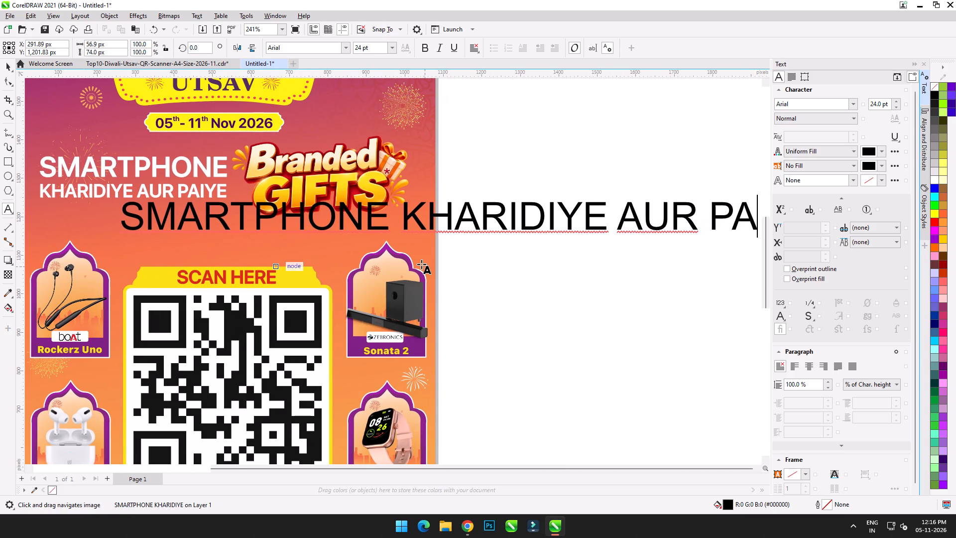
pyautogui.write('IYE')
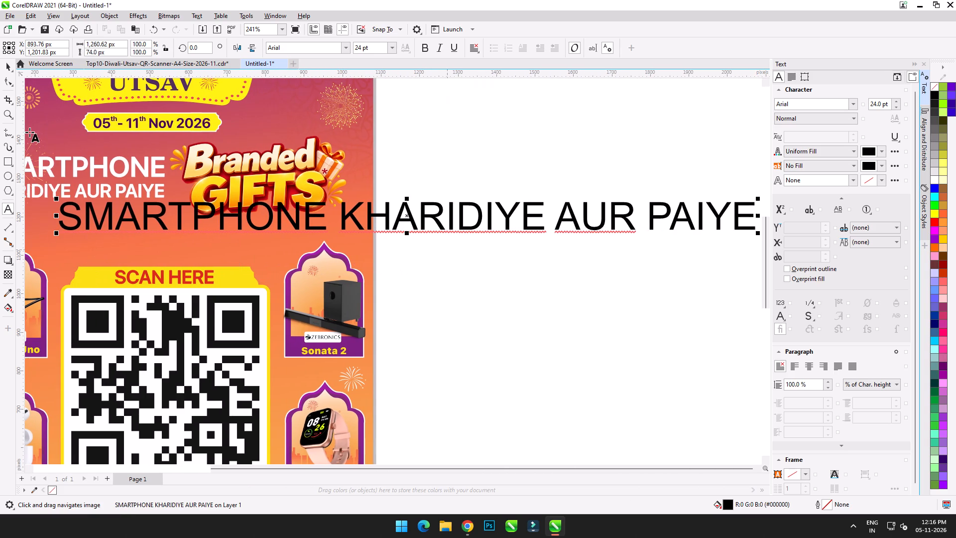
pyautogui.click(11, 68)
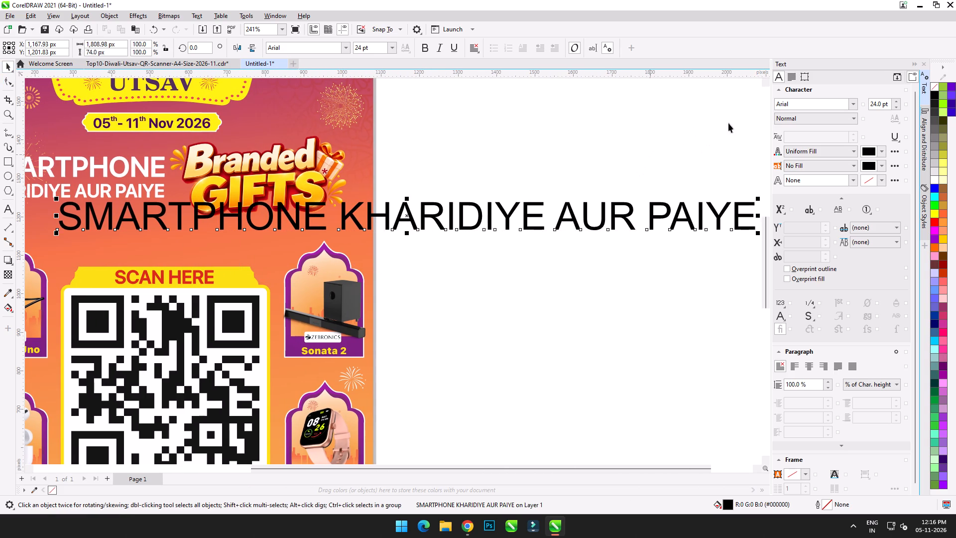
# Set the font of the new single-line headline to SF Pro Display SemiBold.
pyautogui.click(850, 105)
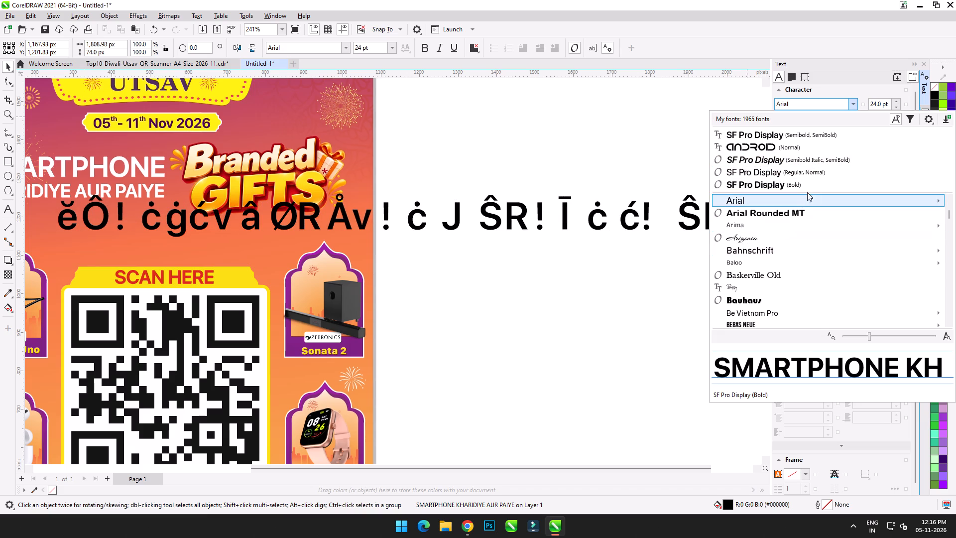
pyautogui.scroll(-2, 798, 235)
pyautogui.click(798, 103)
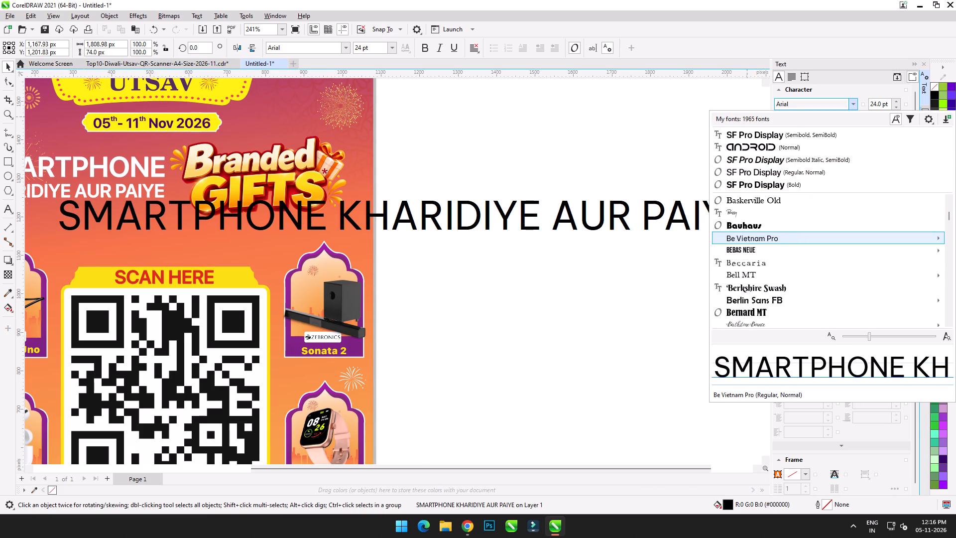
pyautogui.write('sf p')
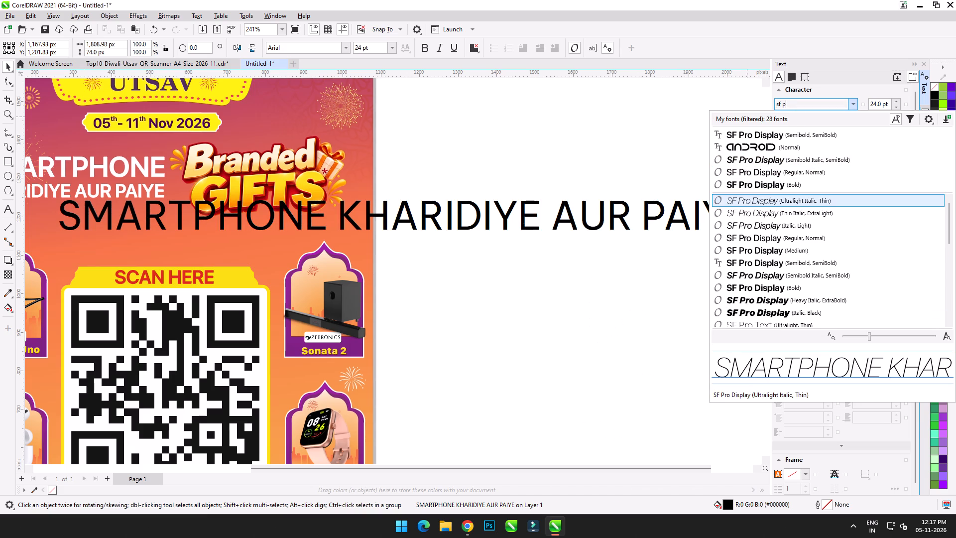
pyautogui.click(798, 289)
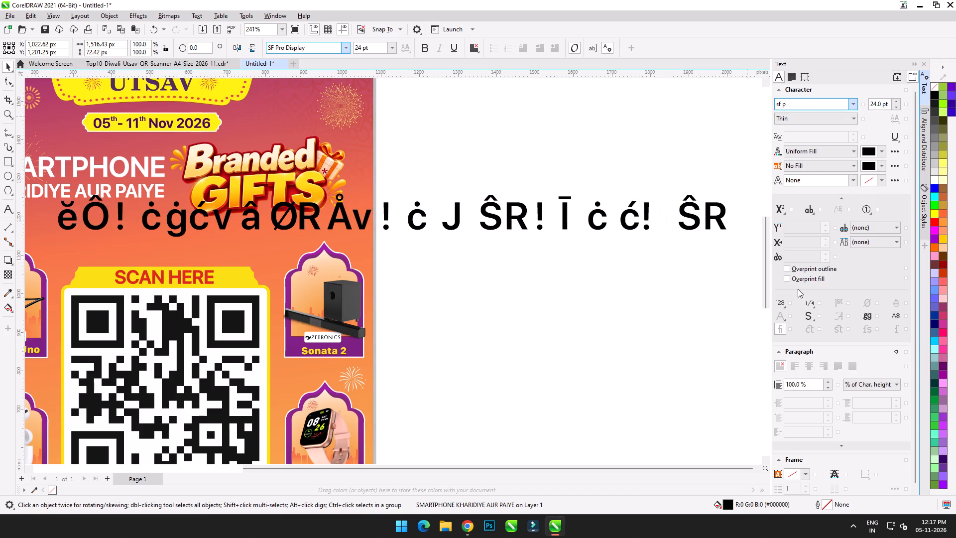
pyautogui.click(857, 107)
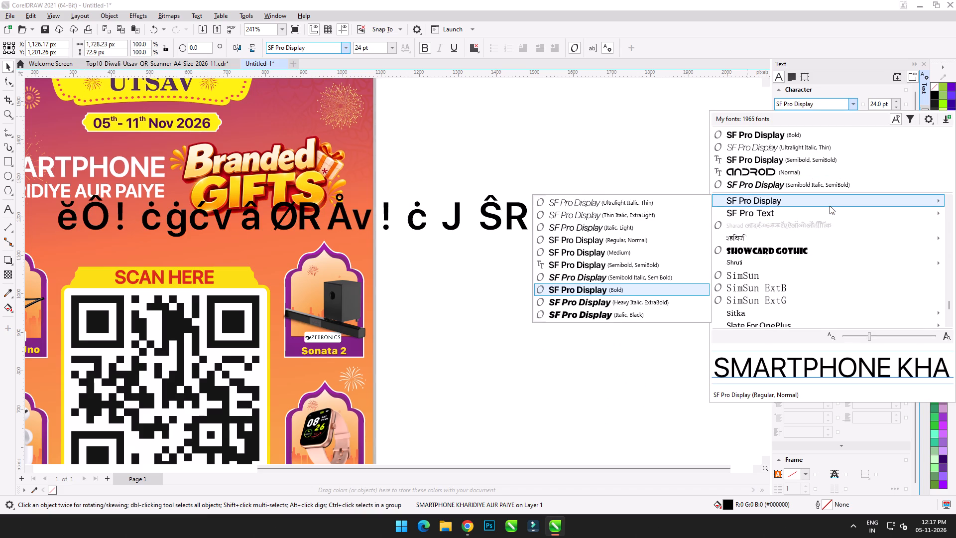
pyautogui.click(660, 268)
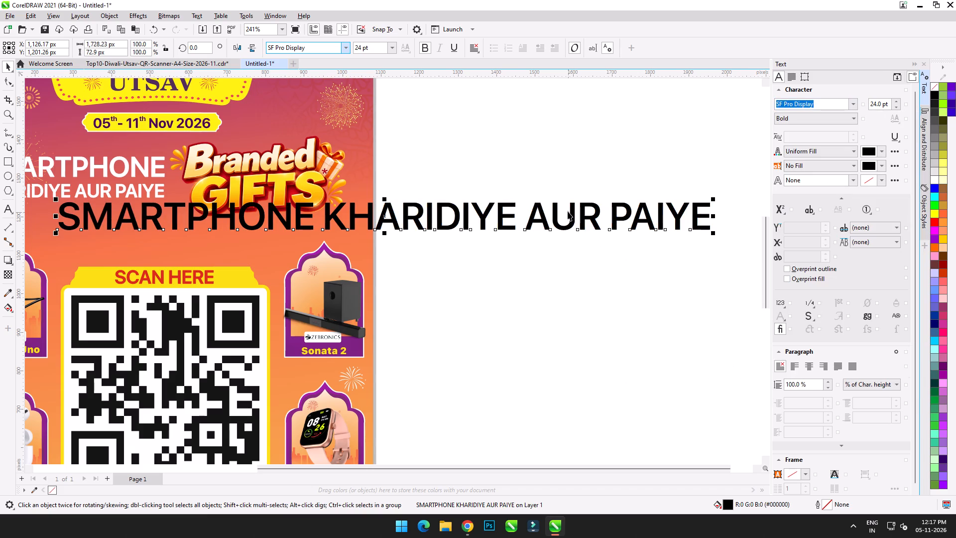
# Fill the new single-line headline with white and convert it to curves.
pyautogui.scroll(-4, 571, 210)
pyautogui.click(933, 179)
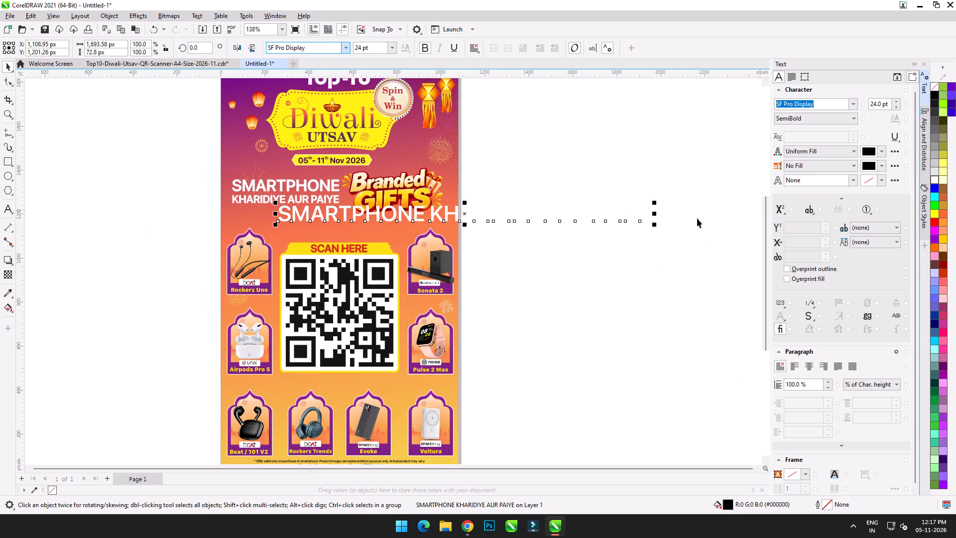
pyautogui.hotkey('ctrl', 'q')
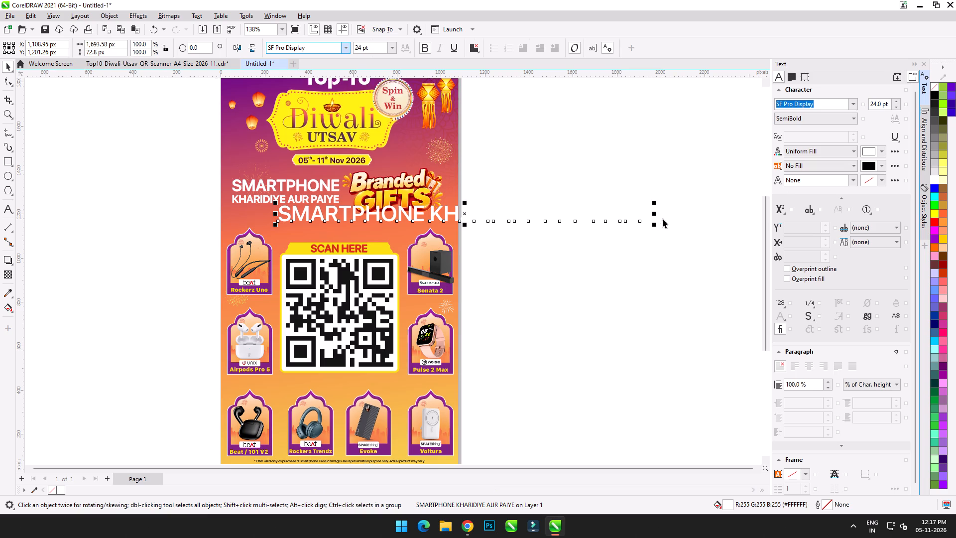
# Delete the old two-line SMARTPHONE KHARIDIYE AUR PAIYE headline beside the Branded Gifts artwork.
pyautogui.click(333, 187)
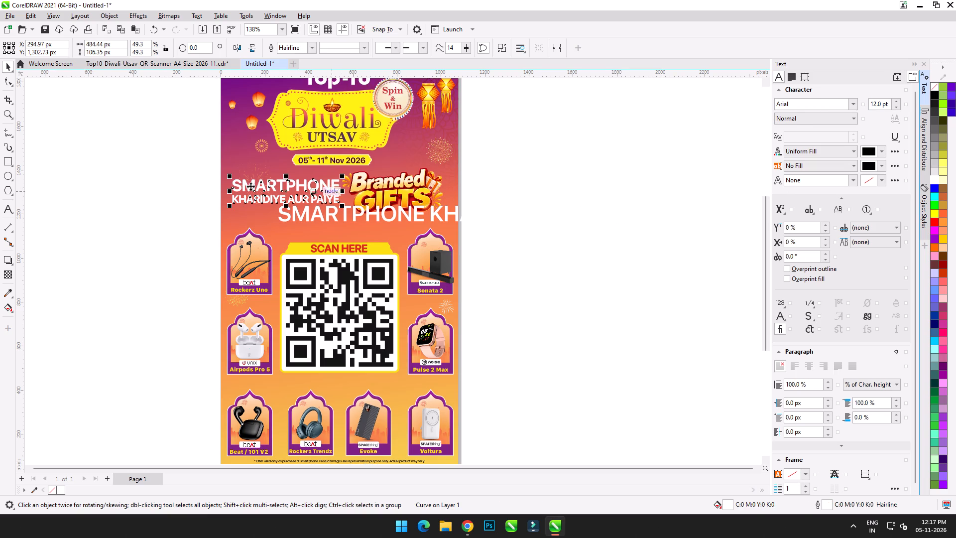
pyautogui.moveTo(283, 190); pyautogui.dragTo(220, 189)
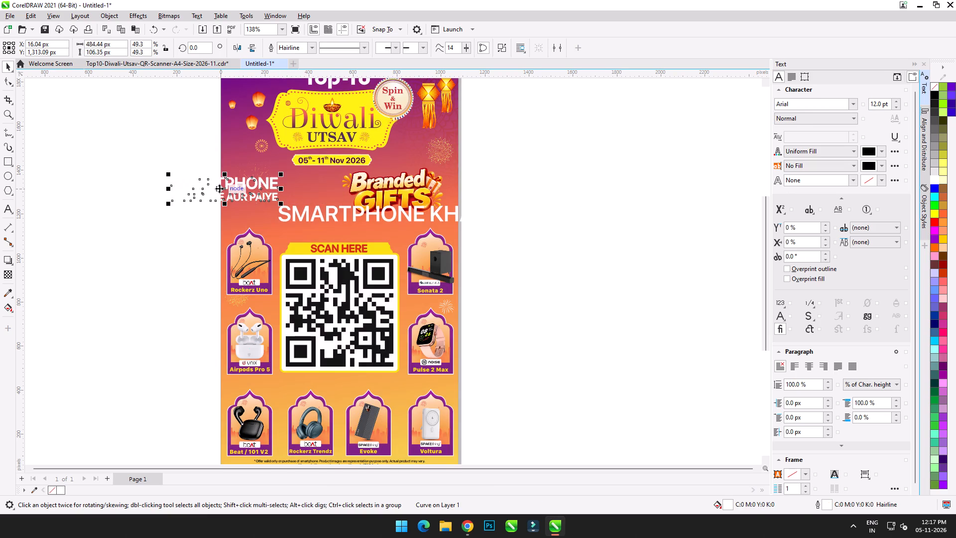
pyautogui.press('Delete')
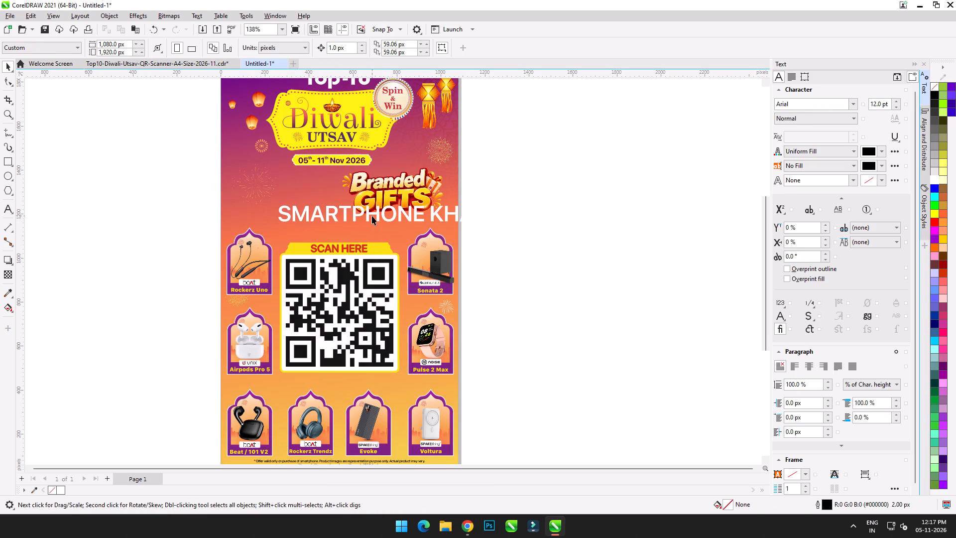
# Scale the single-line headline down to about 900.6 px wide and centre it horizontally on the poster, at Y about 1,205.9 px.
pyautogui.click(375, 214)
pyautogui.moveTo(377, 214); pyautogui.dragTo(292, 214)
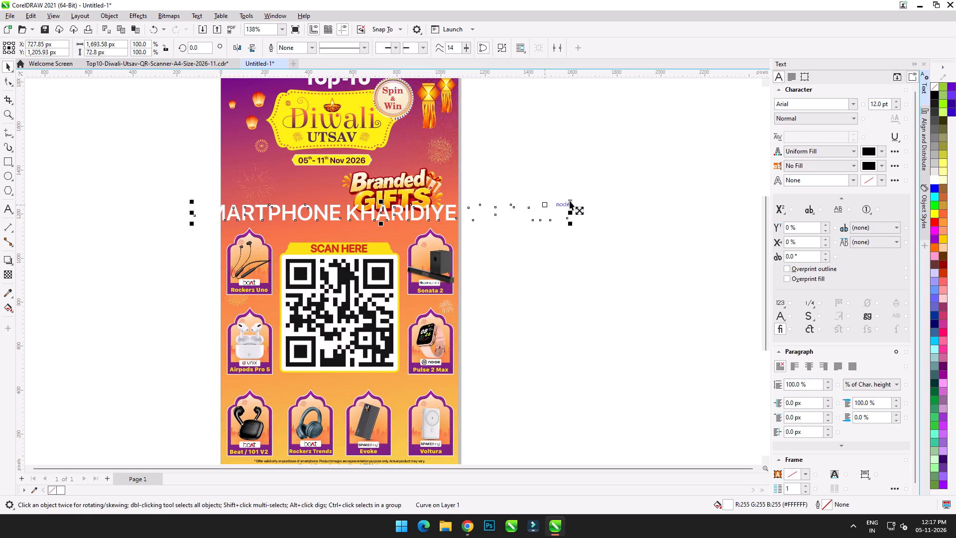
pyautogui.keyDown('shift'); pyautogui.moveTo(569, 200); pyautogui.dragTo(483, 200); pyautogui.keyUp('shift')
pyautogui.keyDown('shift'); pyautogui.click(341, 231); pyautogui.keyUp('shift')
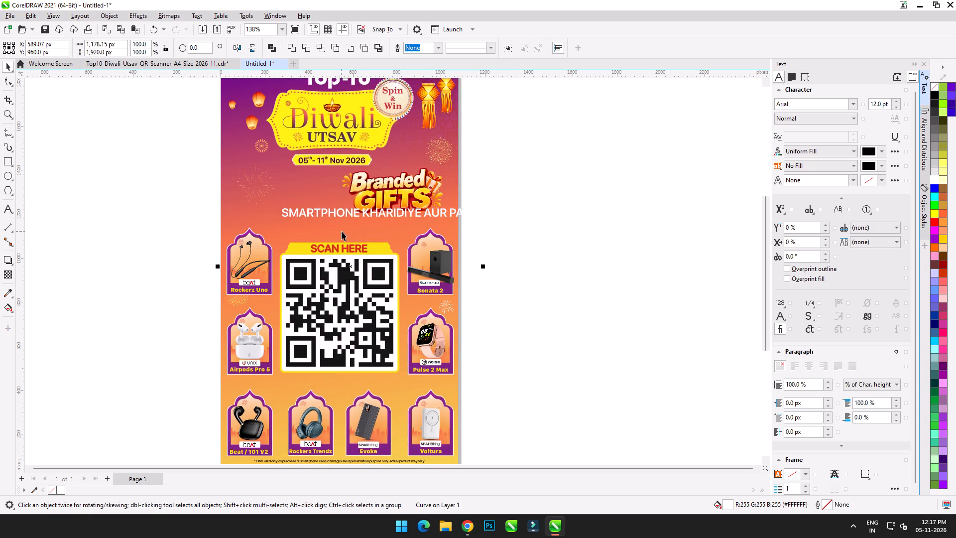
pyautogui.press('c')
pyautogui.click(520, 203)
# Move the Branded Gifts group off the poster onto the blank area beside it, at X about 1,307, Y about 1,170 px.
pyautogui.moveTo(412, 188); pyautogui.dragTo(513, 246, button='middle')
pyautogui.scroll(6, 478, 254)
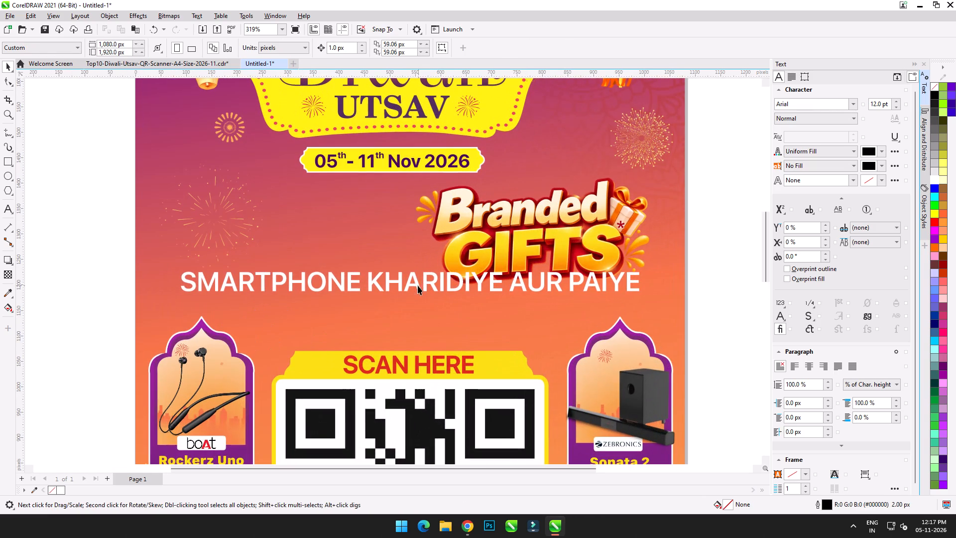
pyautogui.click(419, 280)
pyautogui.click(413, 282)
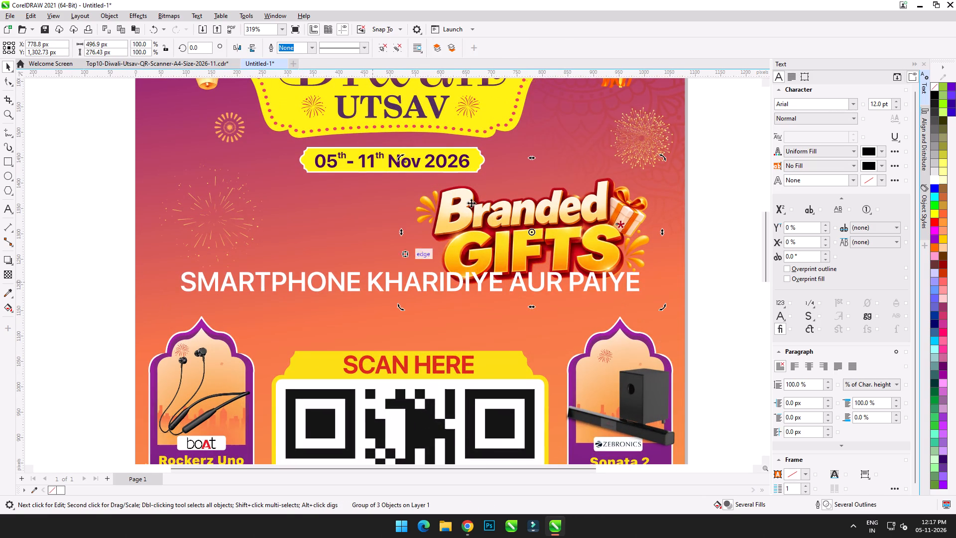
pyautogui.scroll(-3, 502, 236)
pyautogui.moveTo(506, 233); pyautogui.dragTo(683, 277)
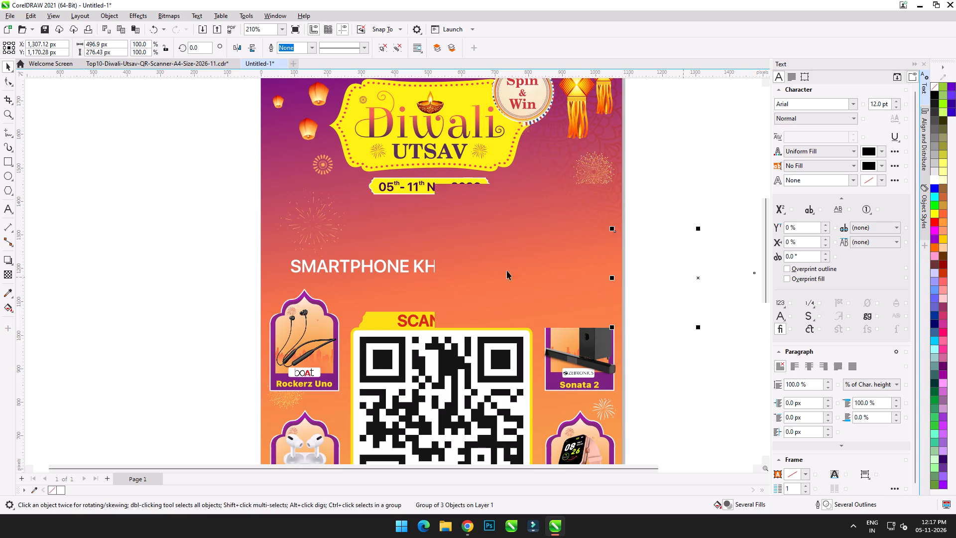
# Move the SMARTPHONE KHARIDIYE AUR PAIYE headline up beneath the date banner, at Y about 1,376 px, and scale it to about 852 px wide.
pyautogui.click(424, 264)
pyautogui.click(446, 268)
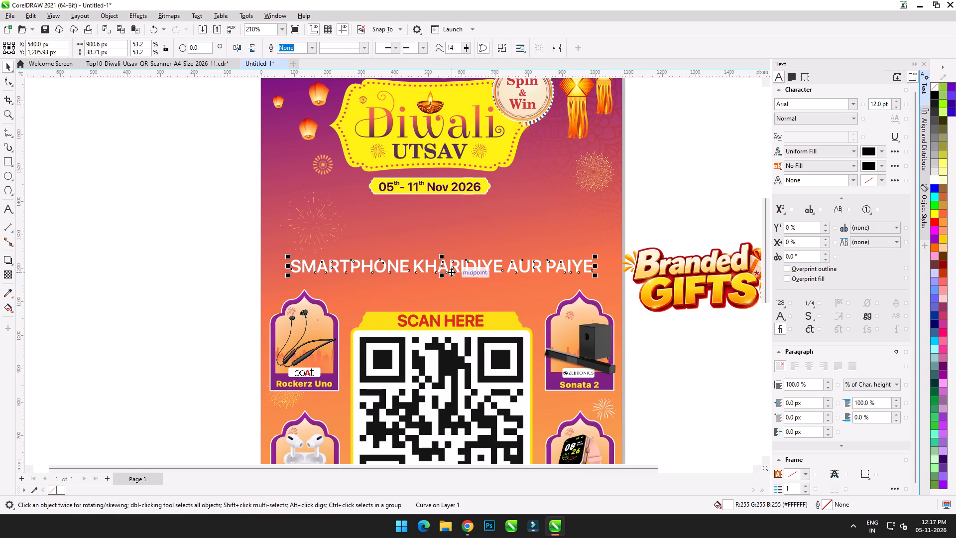
pyautogui.moveTo(441, 266); pyautogui.dragTo(442, 209)
pyautogui.keyDown('shift'); pyautogui.moveTo(595, 201); pyautogui.dragTo(590, 200); pyautogui.keyUp('shift')
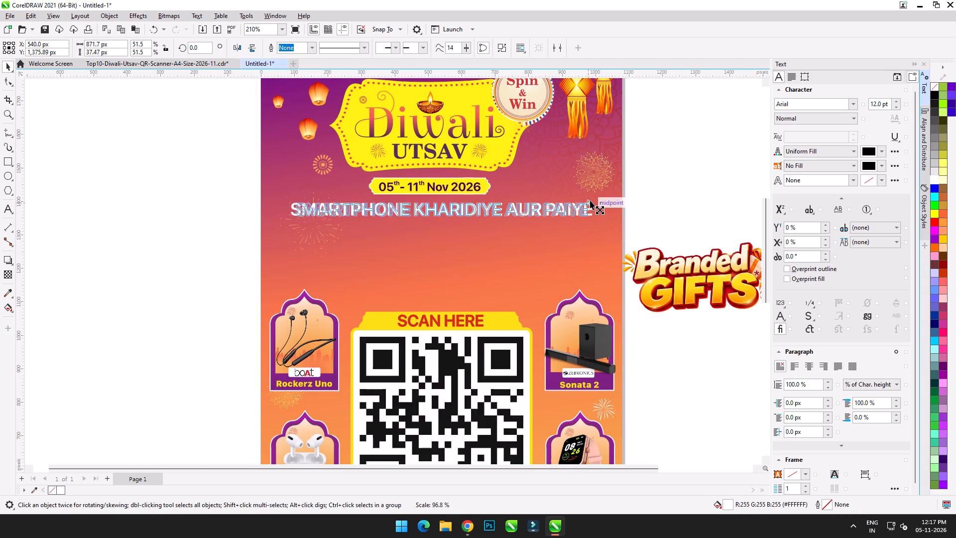
pyautogui.keyDown('shift'); pyautogui.moveTo(590, 200); pyautogui.dragTo(589, 200); pyautogui.keyUp('shift')
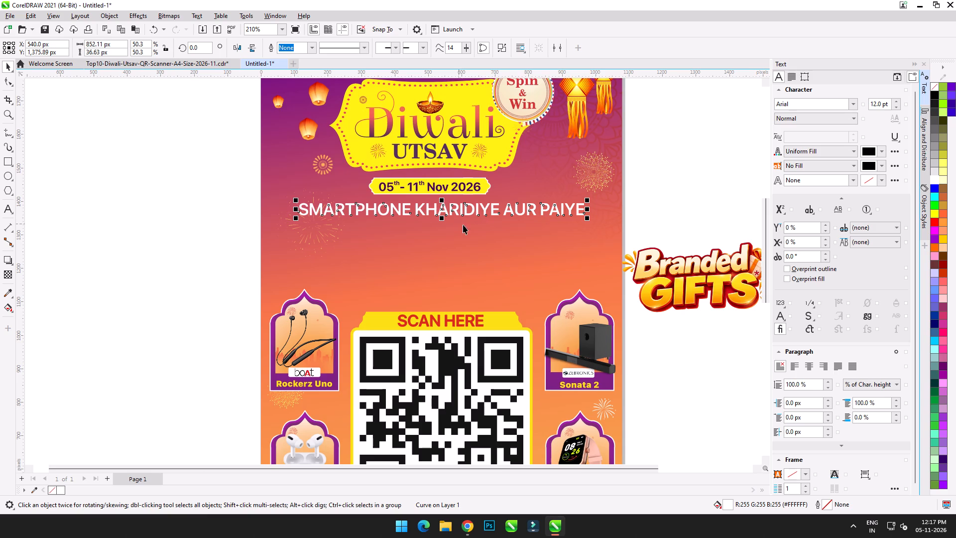
# Place the Branded Gifts group back on the poster between the headline and SCAN HERE, centred horizontally at Y about 1,216 px.
pyautogui.moveTo(638, 250); pyautogui.dragTo(587, 208, button='middle')
pyautogui.click(644, 229)
pyautogui.moveTo(666, 235); pyautogui.dragTo(392, 219)
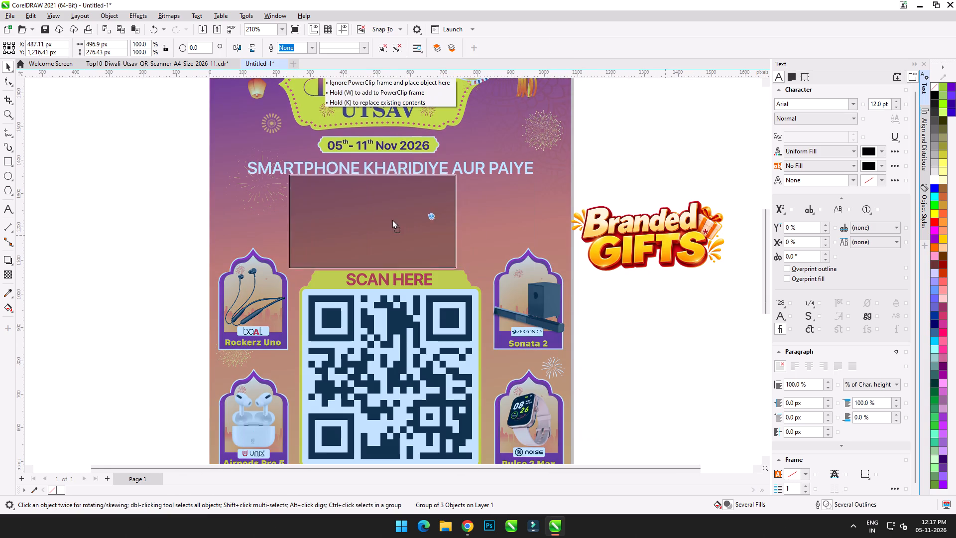
pyautogui.moveTo(392, 219); pyautogui.dragTo(412, 219)
pyautogui.keyDown('shift'); pyautogui.click(512, 211); pyautogui.keyUp('shift')
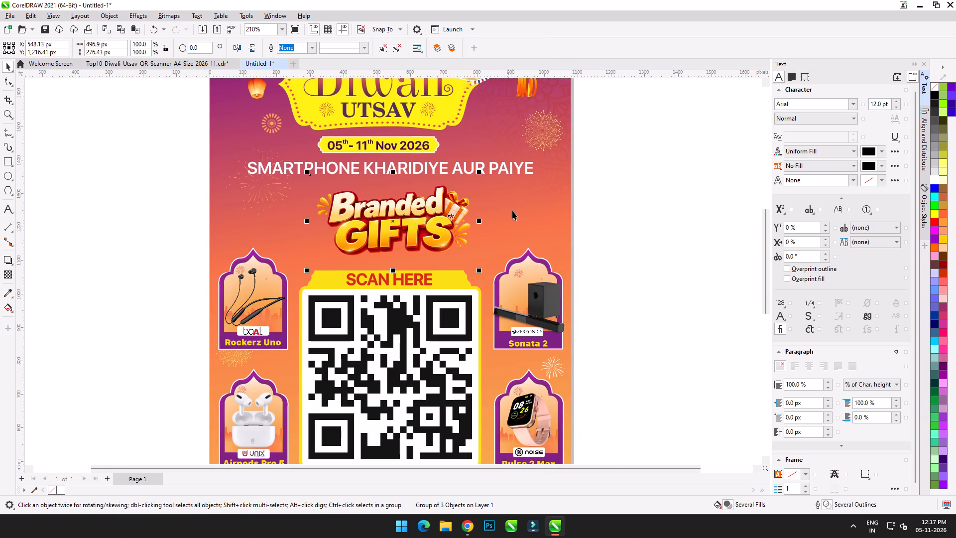
pyautogui.press('c')
pyautogui.click(652, 199)
pyautogui.click(451, 210)
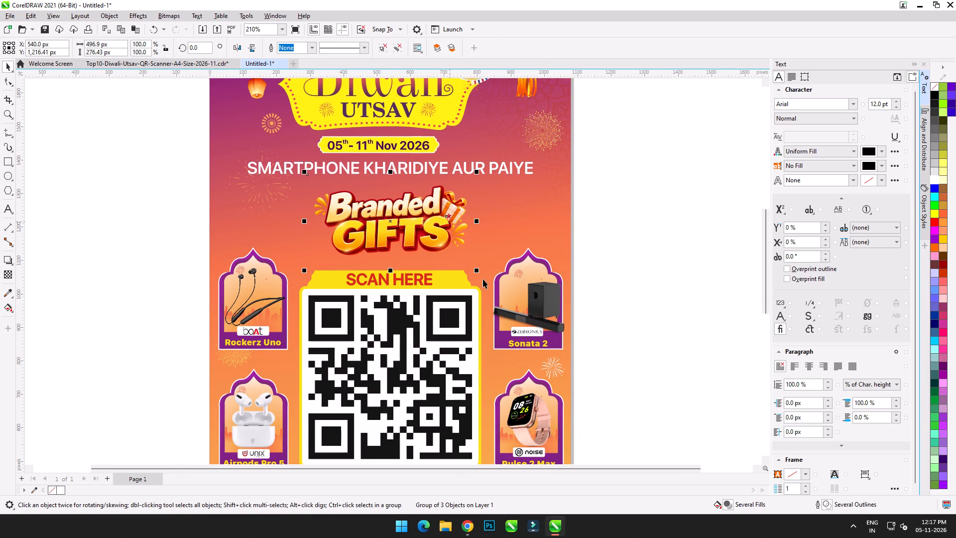
# Enlarge the Branded Gifts group to about 593 px wide and nudge it down to Y about 1,209 px.
pyautogui.keyDown('shift'); pyautogui.moveTo(478, 271); pyautogui.dragTo(494, 280); pyautogui.keyUp('shift')
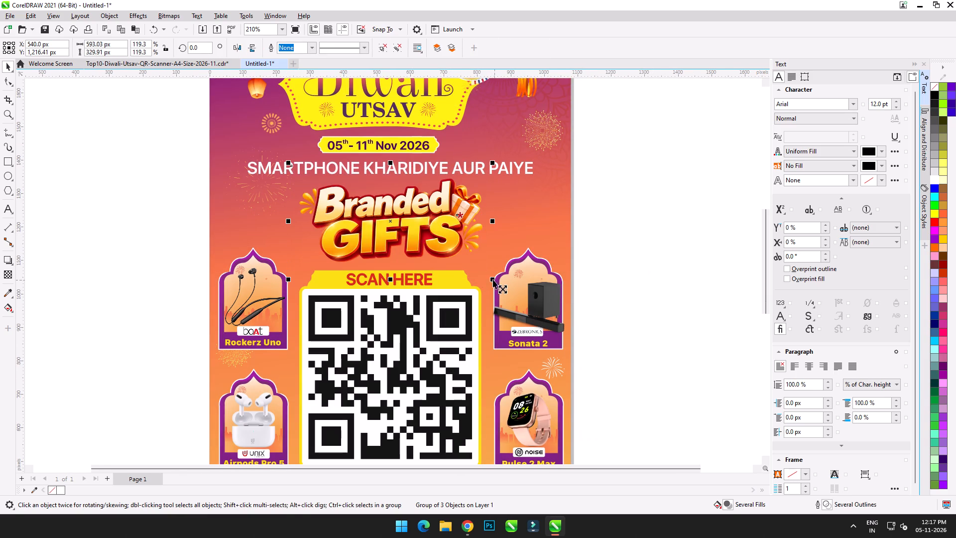
pyautogui.press('Down')
pyautogui.press('Down')
pyautogui.press('Down')
pyautogui.press('Down')
pyautogui.press('Down')
pyautogui.press('Down')
pyautogui.press('Down')
pyautogui.press('Down')
pyautogui.press('Down')
pyautogui.press('Down')
pyautogui.press('Down')
pyautogui.press('Down')
pyautogui.press('Down')
pyautogui.press('Down')
pyautogui.press('Down')
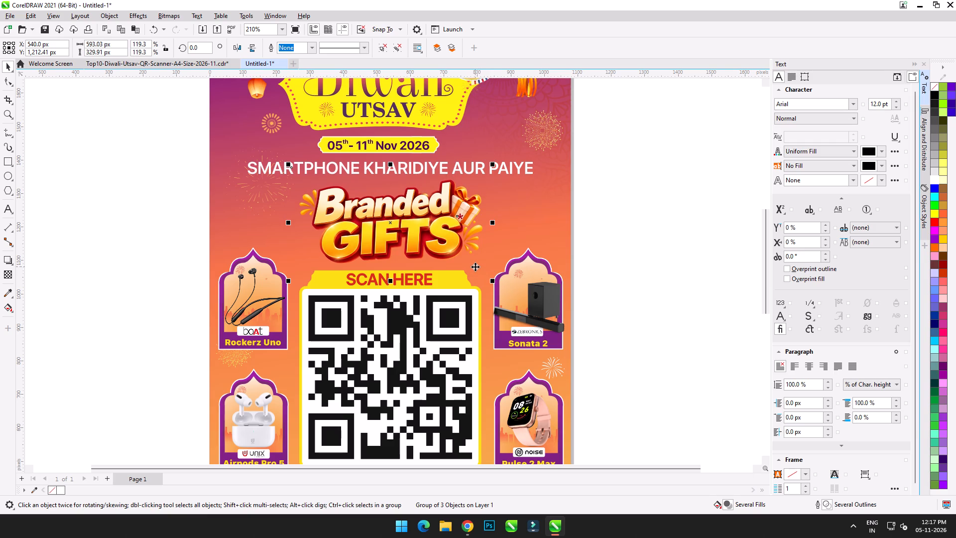
pyautogui.press('Up')
pyautogui.press('Up')
pyautogui.press('Up')
pyautogui.press('Up')
pyautogui.press('Up')
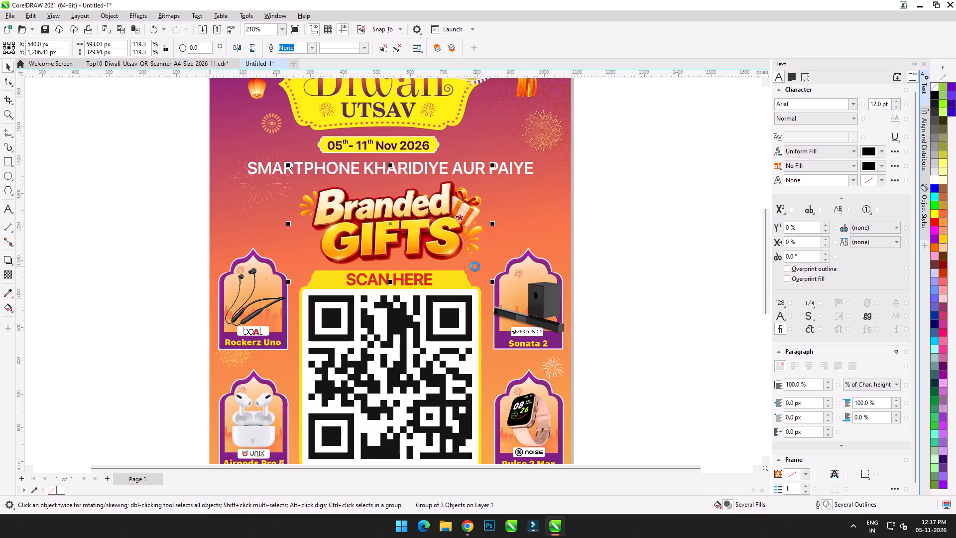
pyautogui.press('Down')
pyautogui.click(648, 199)
pyautogui.press('F4')
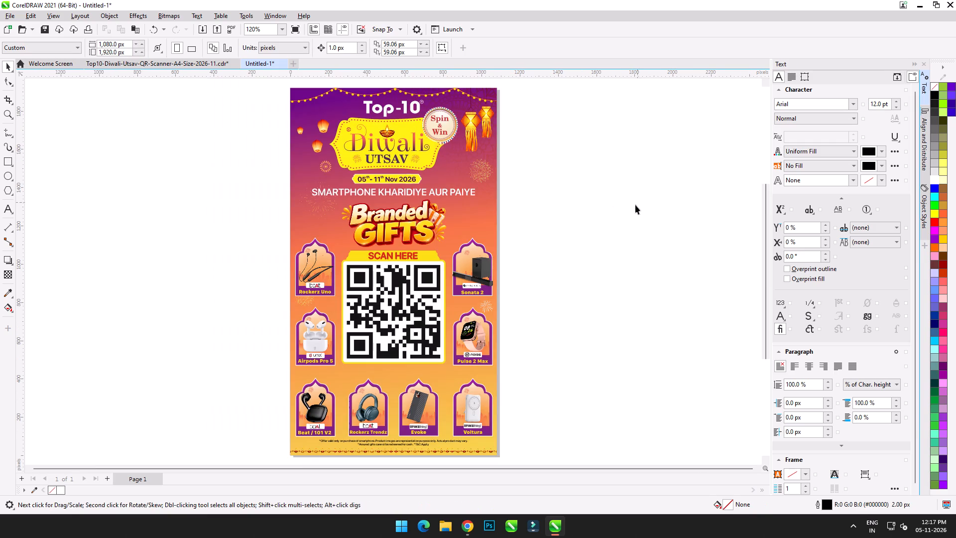
# Nudge the SCAN HERE and QR code group down to Y about 734 px.
pyautogui.click(627, 213)
pyautogui.scroll(1, 439, 319)
pyautogui.click(411, 313)
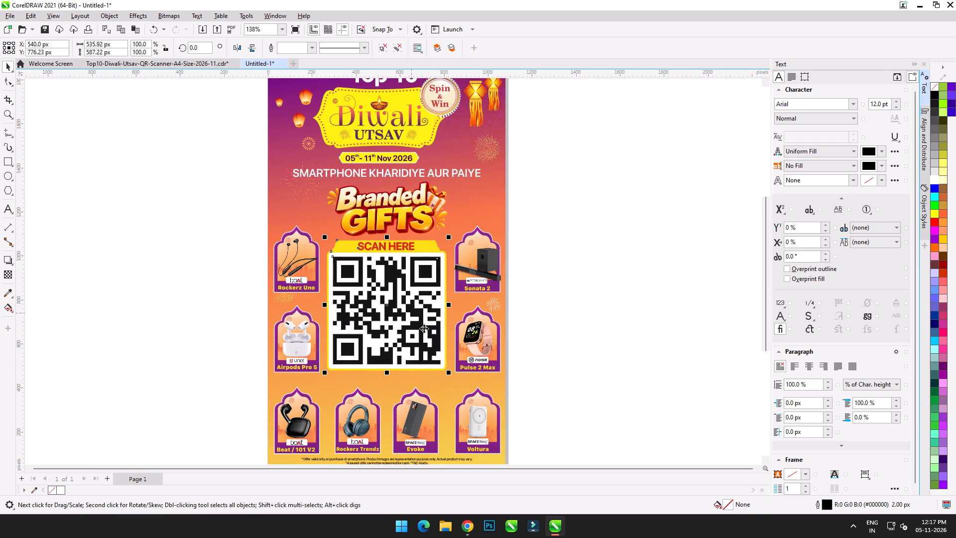
pyautogui.moveTo(424, 329); pyautogui.dragTo(426, 301, button='middle')
pyautogui.press('Down')
pyautogui.press('Down')
pyautogui.press('Down')
pyautogui.press('Down')
pyautogui.press('Down')
pyautogui.press('Down')
pyautogui.press('Down')
pyautogui.press('Down')
pyautogui.press('Down')
pyautogui.press('Down')
pyautogui.press('Down')
pyautogui.press('Down')
pyautogui.press('Down')
pyautogui.press('Down')
pyautogui.press('Down')
pyautogui.press('Down')
pyautogui.press('Down')
pyautogui.press('Down')
pyautogui.press('Down')
pyautogui.press('Down')
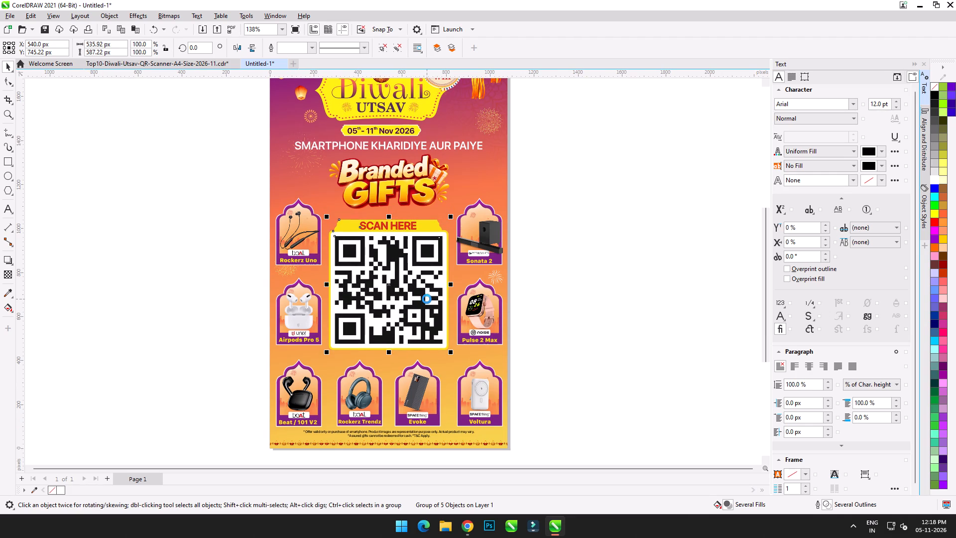
pyautogui.press('Down')
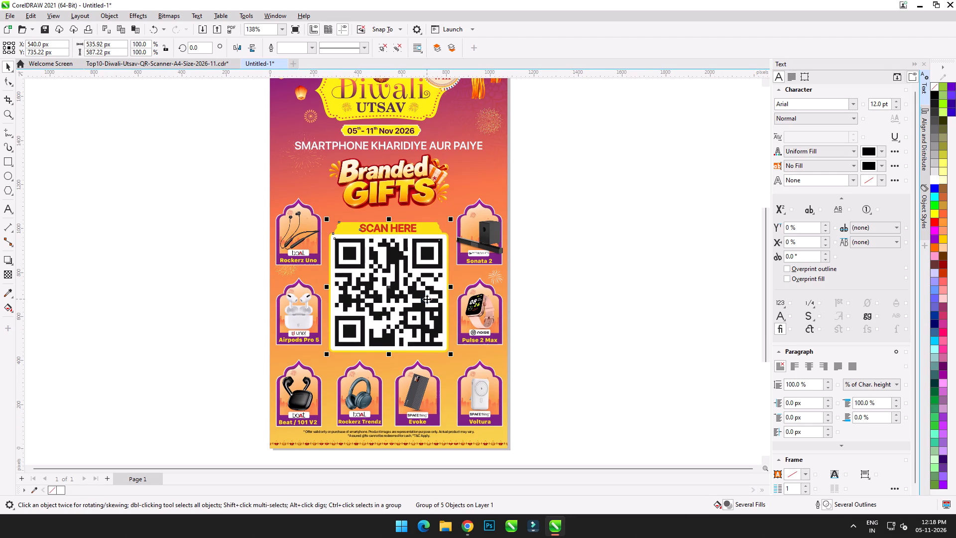
pyautogui.press('Up')
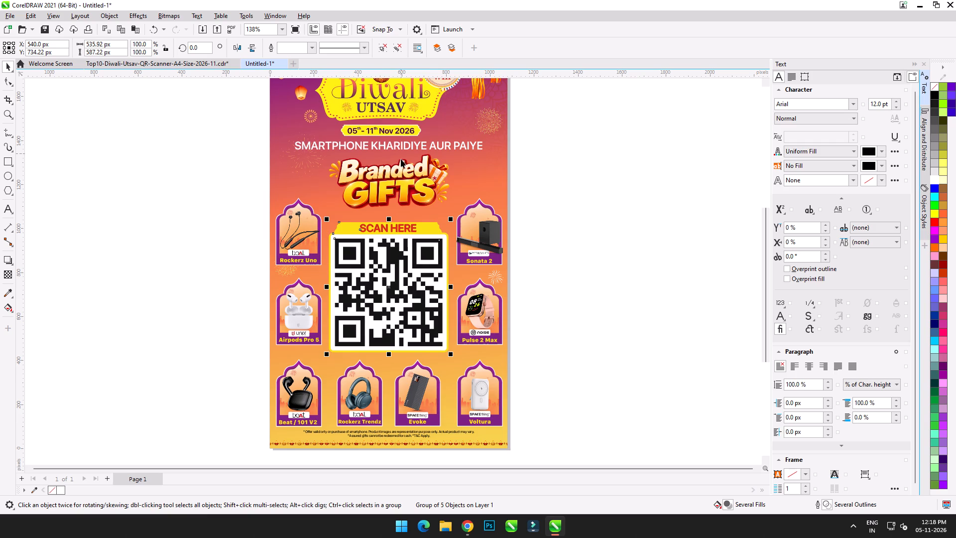
# Enlarge the Branded Gifts group to about 667 px wide, with its centre at Y about 1,189 px, and centre it horizontally on the poster.
pyautogui.click(403, 170)
pyautogui.scroll(3, 416, 194)
pyautogui.moveTo(478, 235); pyautogui.dragTo(481, 238)
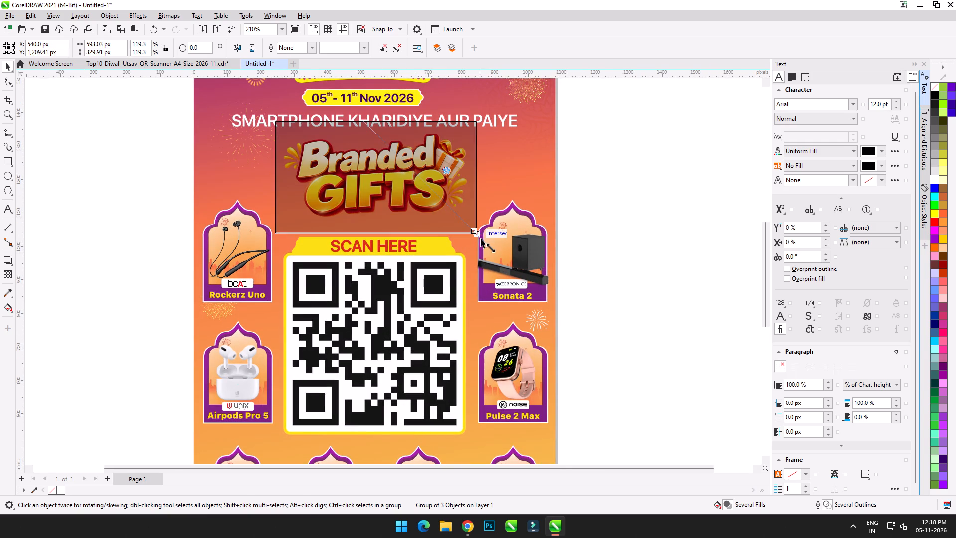
pyautogui.moveTo(481, 238); pyautogui.dragTo(489, 245)
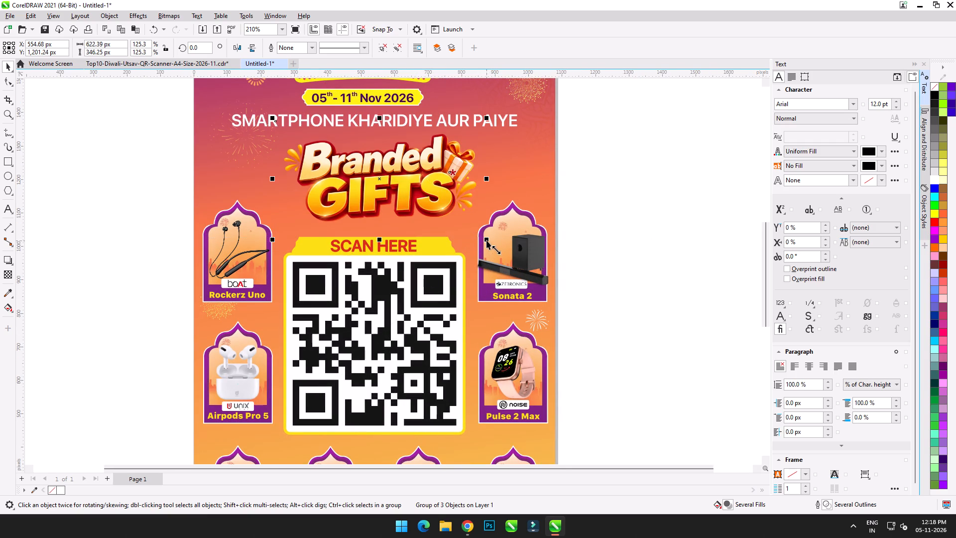
pyautogui.moveTo(486, 240); pyautogui.dragTo(497, 256)
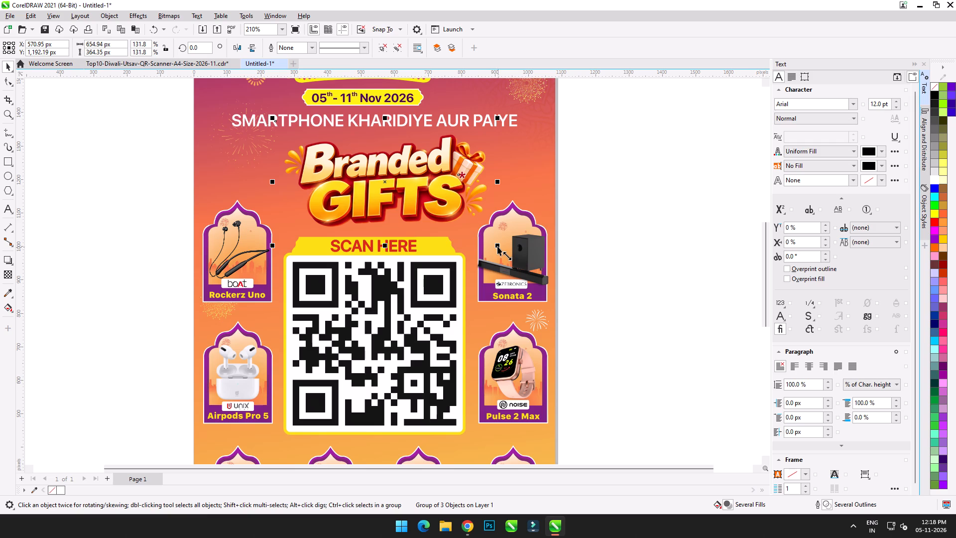
pyautogui.moveTo(497, 245); pyautogui.dragTo(502, 248)
pyautogui.keyDown('shift'); pyautogui.click(540, 160); pyautogui.keyUp('shift')
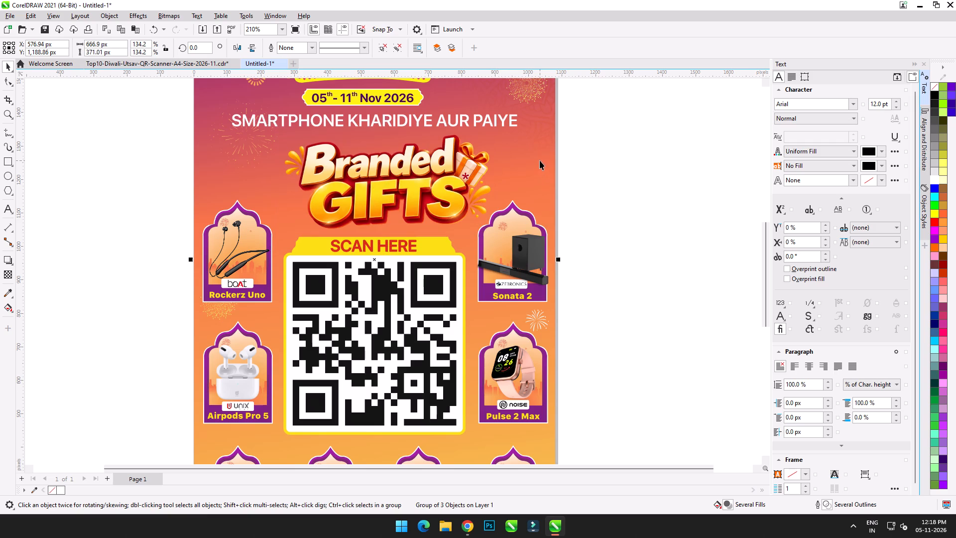
pyautogui.press('c')
pyautogui.click(597, 146)
pyautogui.scroll(-5, 446, 166)
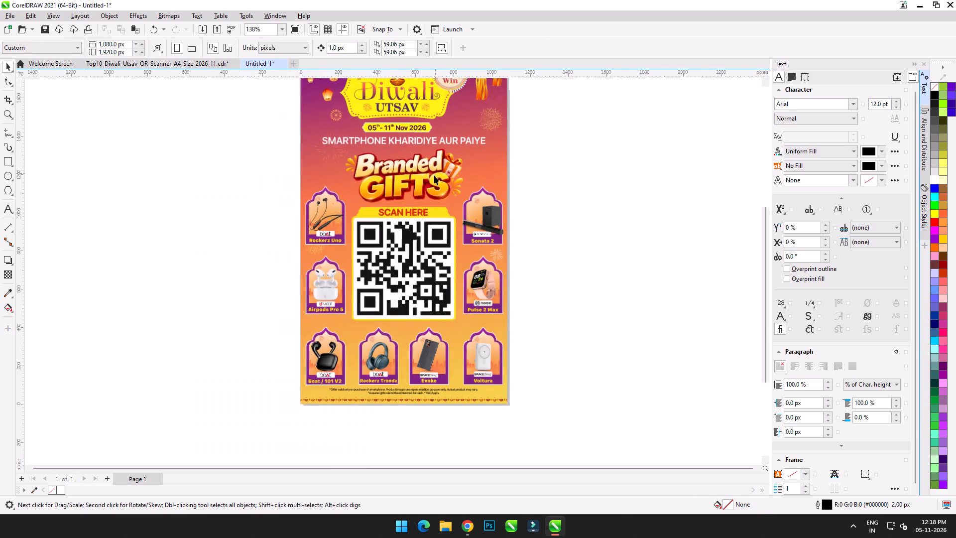
pyautogui.scroll(-2, 434, 175)
pyautogui.moveTo(433, 172); pyautogui.dragTo(429, 215, button='middle')
pyautogui.click(511, 210)
pyautogui.press('F4')
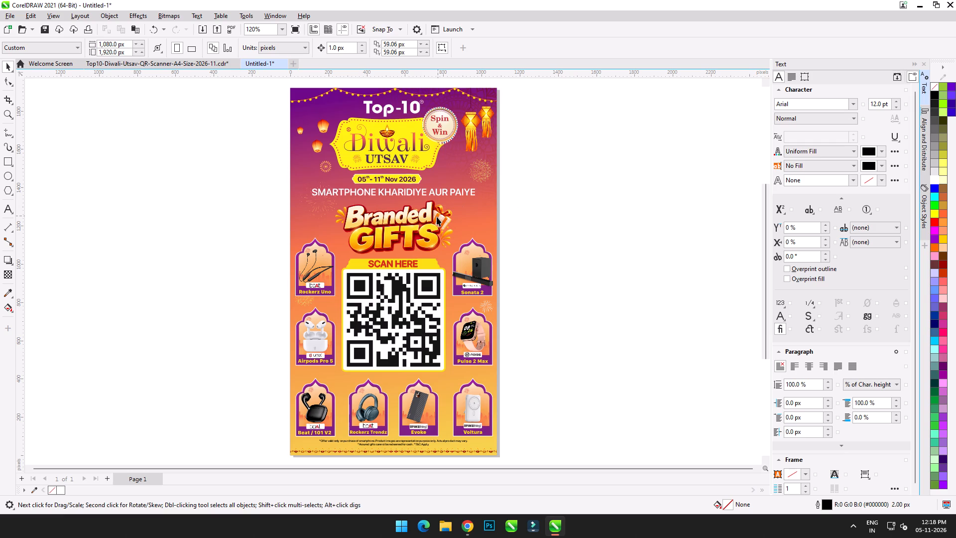
pyautogui.hotkey('ctrl', 's')
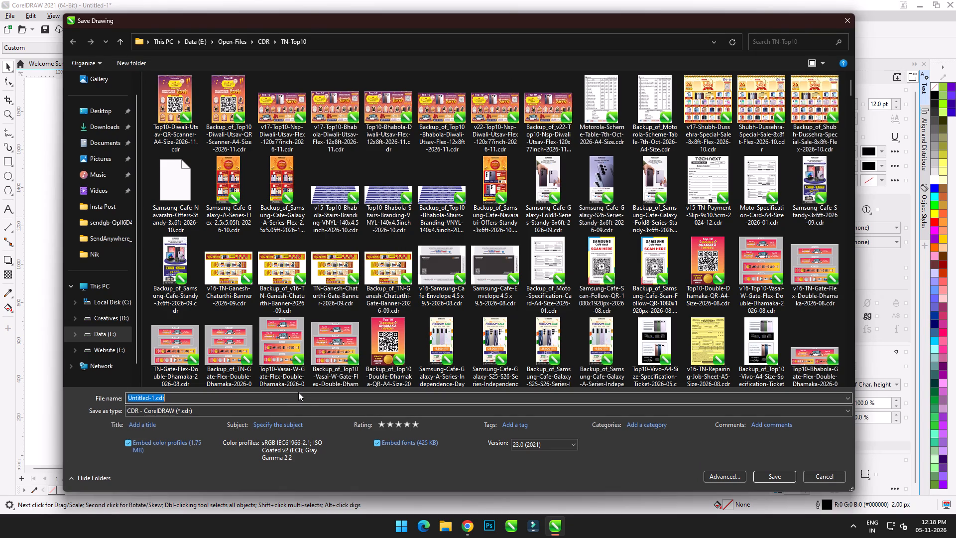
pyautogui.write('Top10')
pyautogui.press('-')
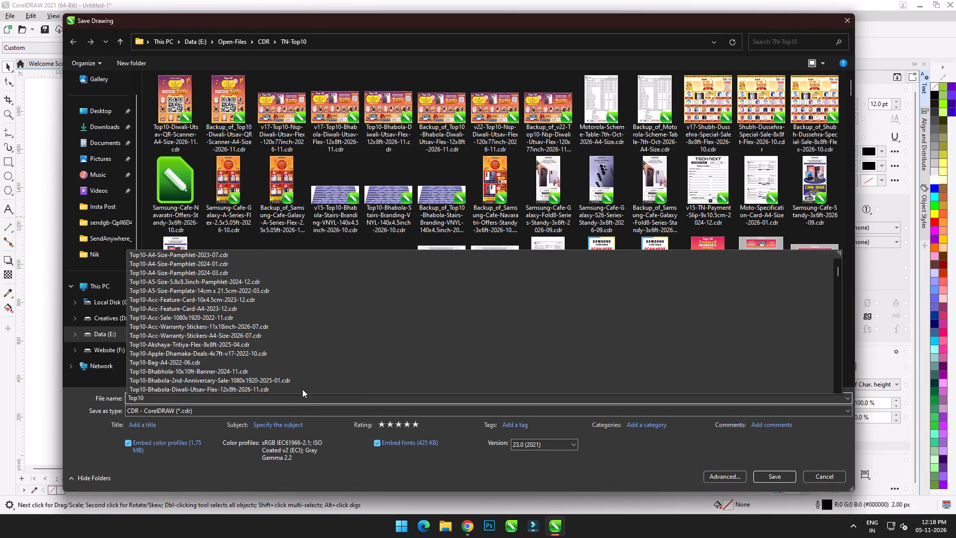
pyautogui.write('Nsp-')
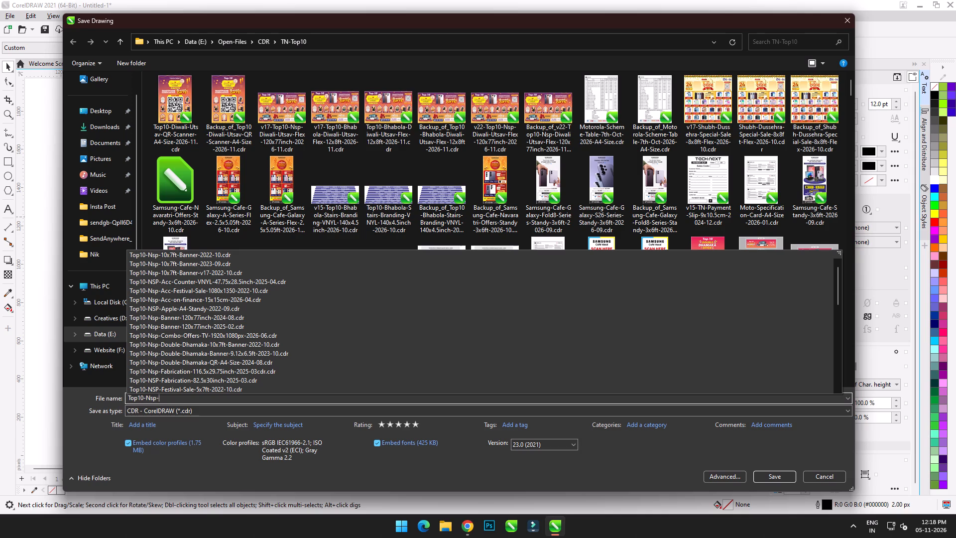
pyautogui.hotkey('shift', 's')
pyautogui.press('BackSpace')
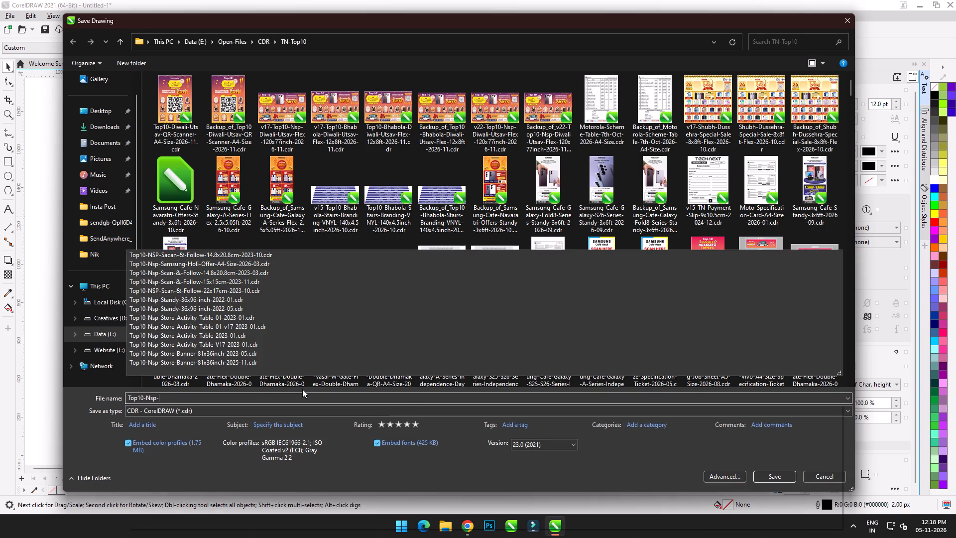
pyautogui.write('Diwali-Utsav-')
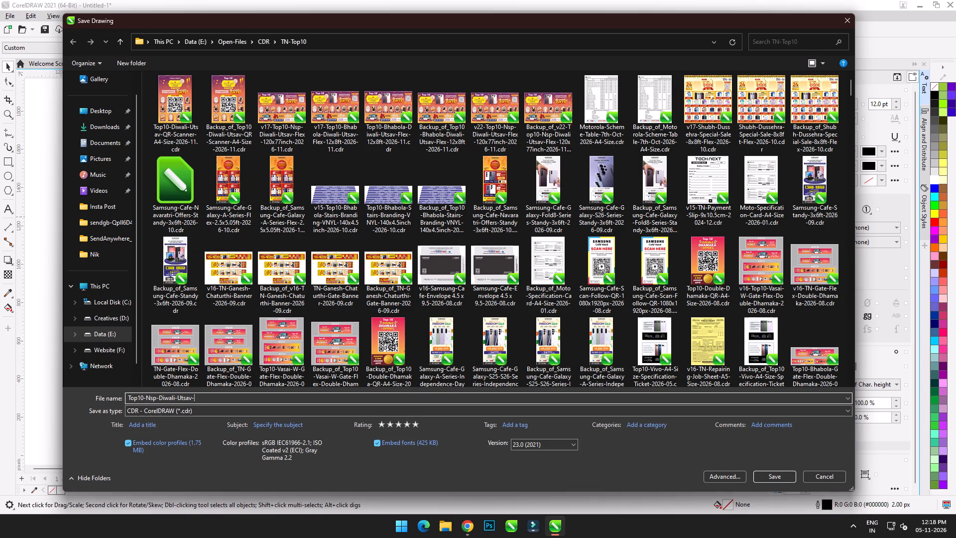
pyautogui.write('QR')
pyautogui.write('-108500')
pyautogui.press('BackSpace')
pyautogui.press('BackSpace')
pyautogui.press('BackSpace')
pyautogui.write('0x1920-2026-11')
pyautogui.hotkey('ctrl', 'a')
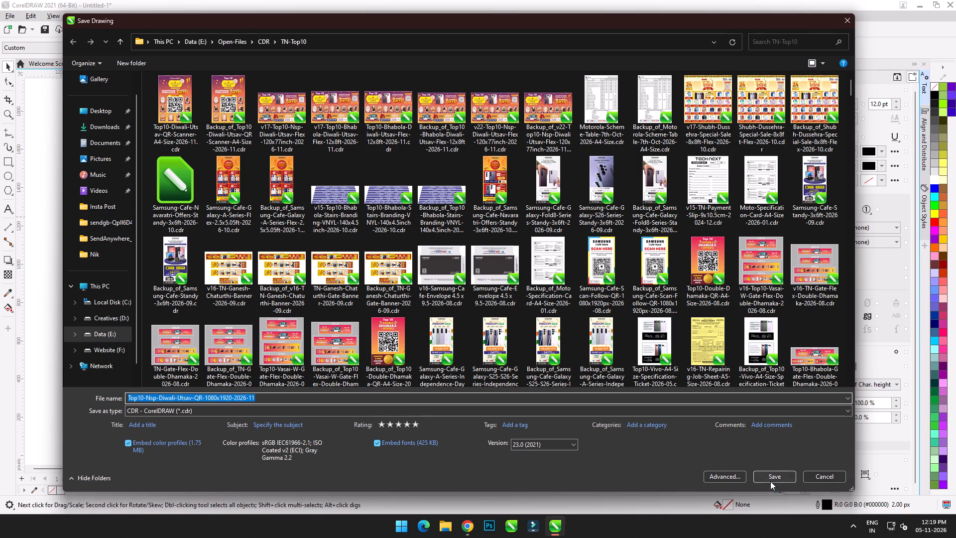
pyautogui.click(775, 474)
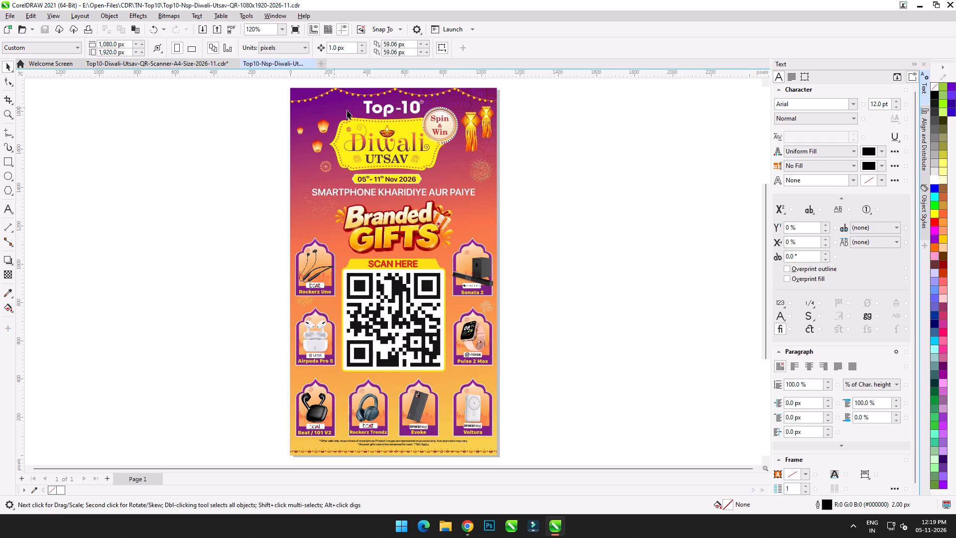
# Centre the Diwali Utsav title artwork horizontally on the poster background.
pyautogui.click(395, 139)
pyautogui.keyDown('shift'); pyautogui.click(496, 203); pyautogui.keyUp('shift')
pyautogui.press('c')
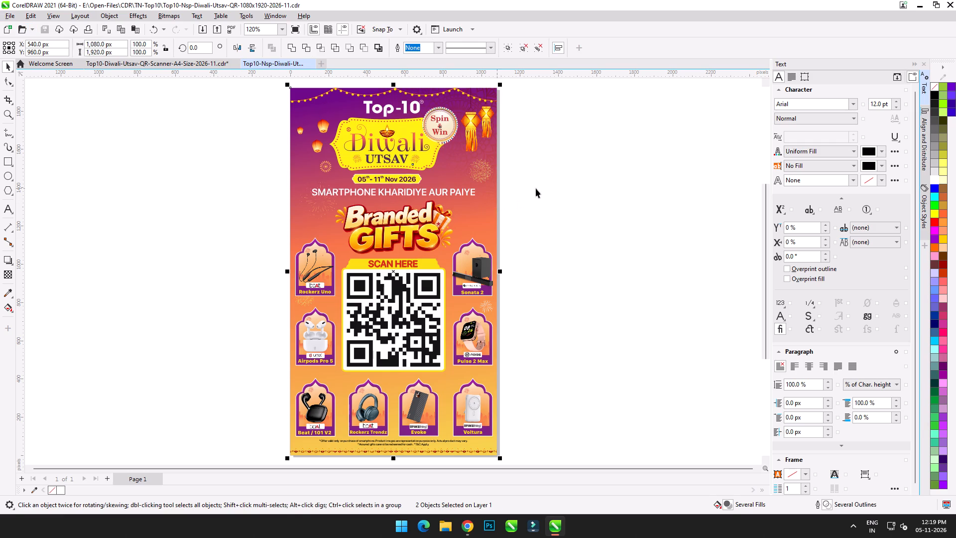
pyautogui.click(536, 188)
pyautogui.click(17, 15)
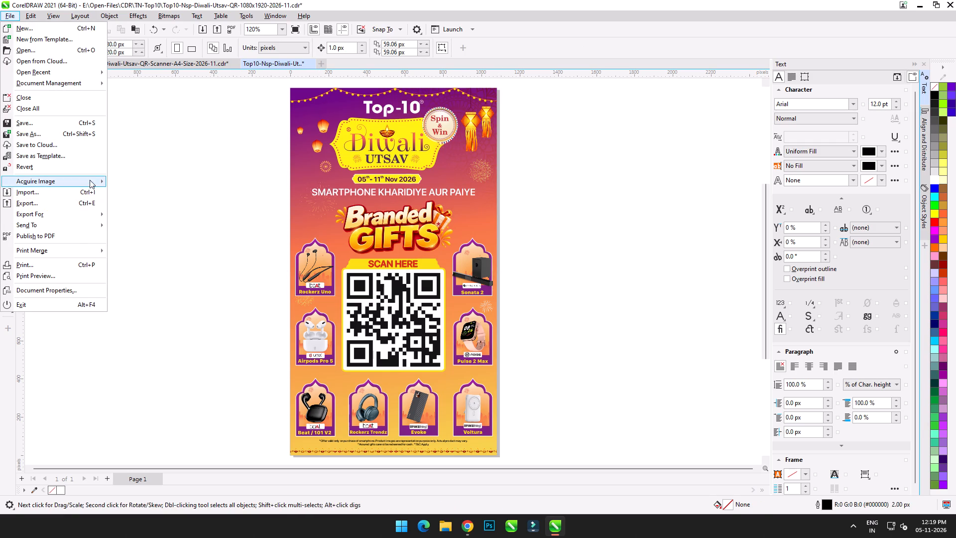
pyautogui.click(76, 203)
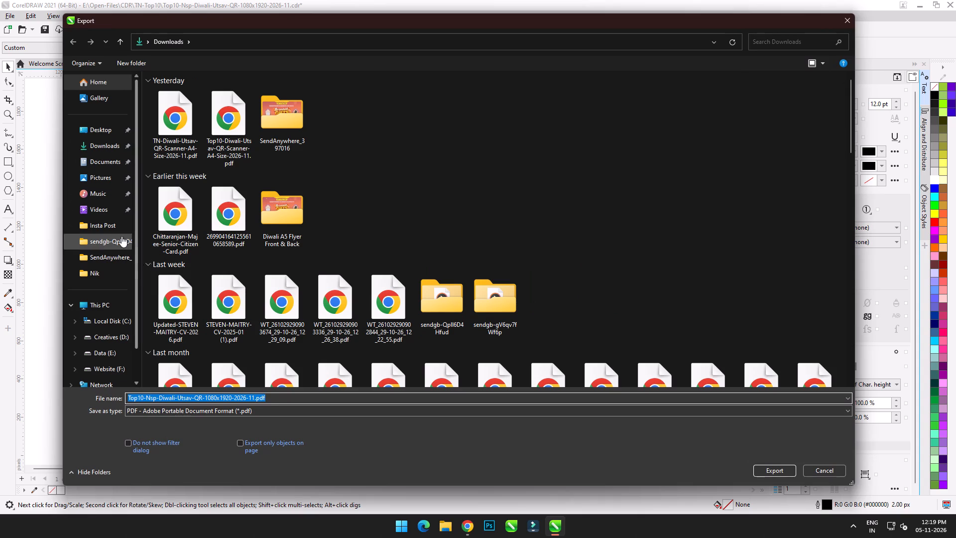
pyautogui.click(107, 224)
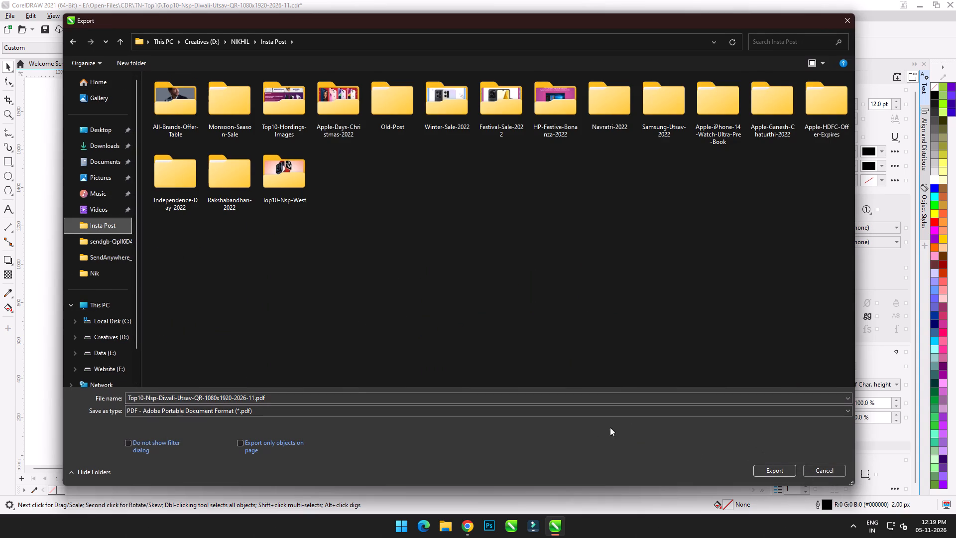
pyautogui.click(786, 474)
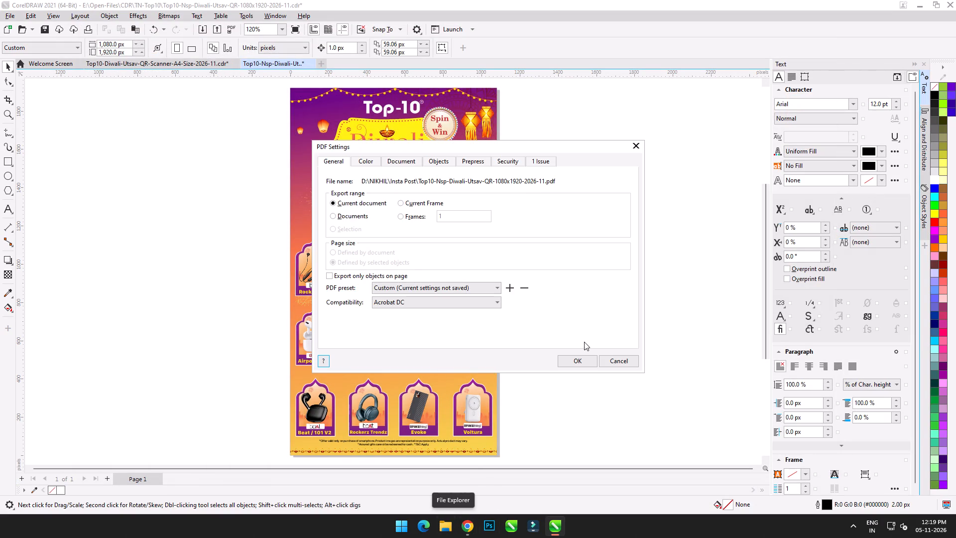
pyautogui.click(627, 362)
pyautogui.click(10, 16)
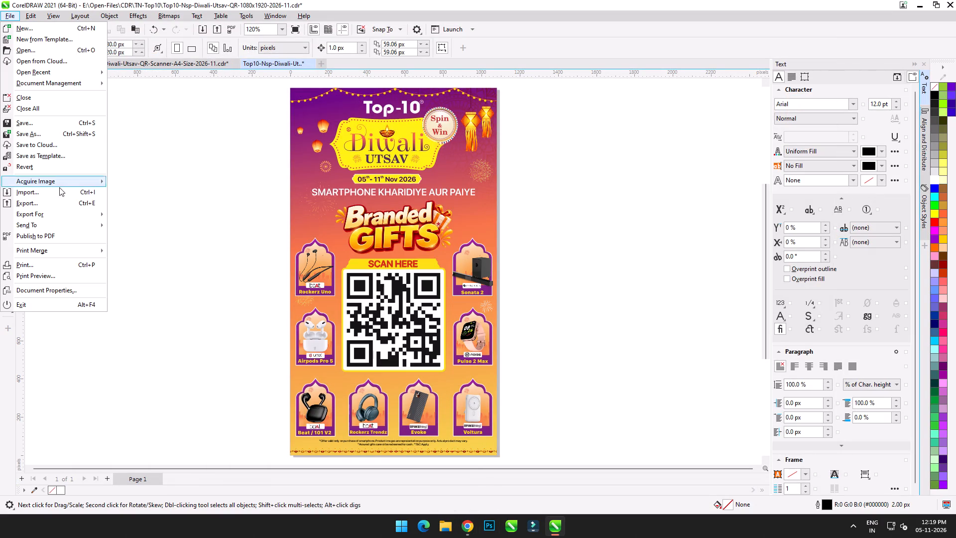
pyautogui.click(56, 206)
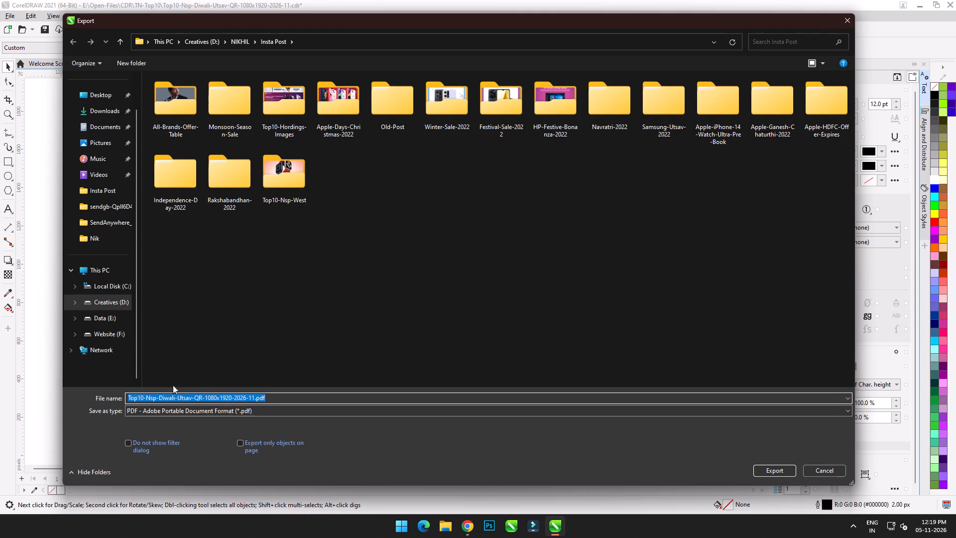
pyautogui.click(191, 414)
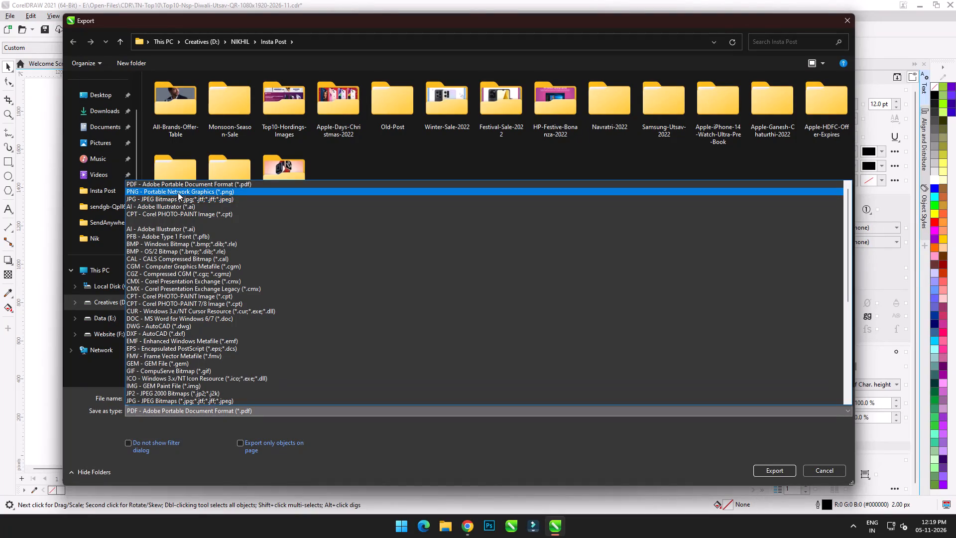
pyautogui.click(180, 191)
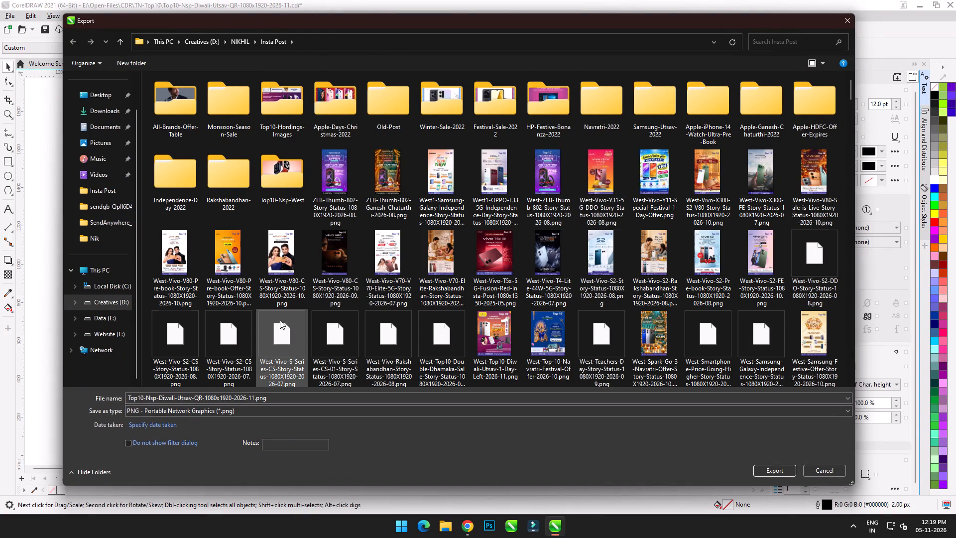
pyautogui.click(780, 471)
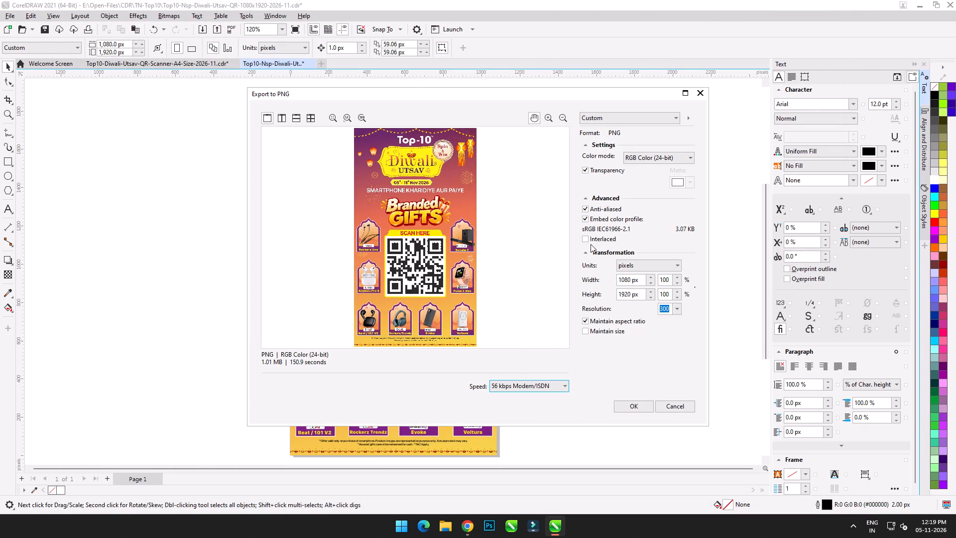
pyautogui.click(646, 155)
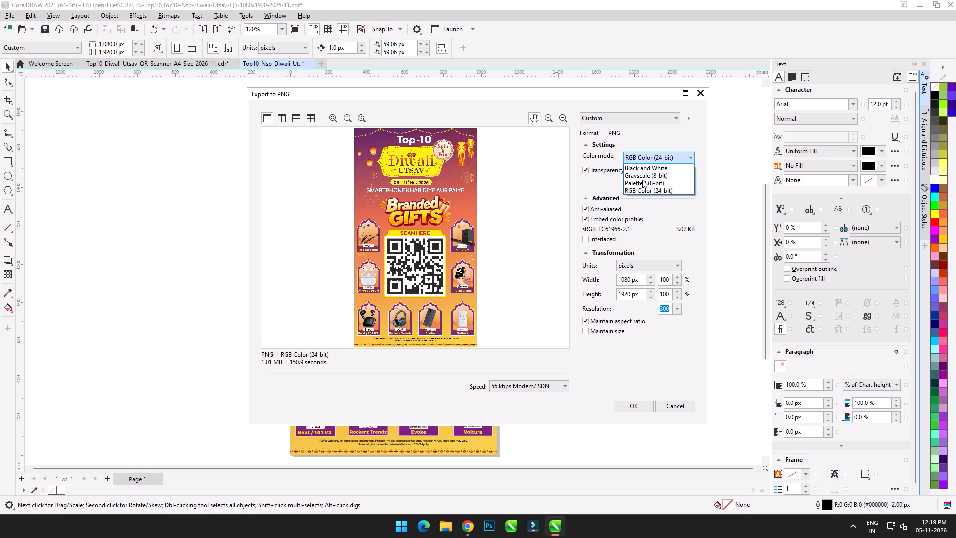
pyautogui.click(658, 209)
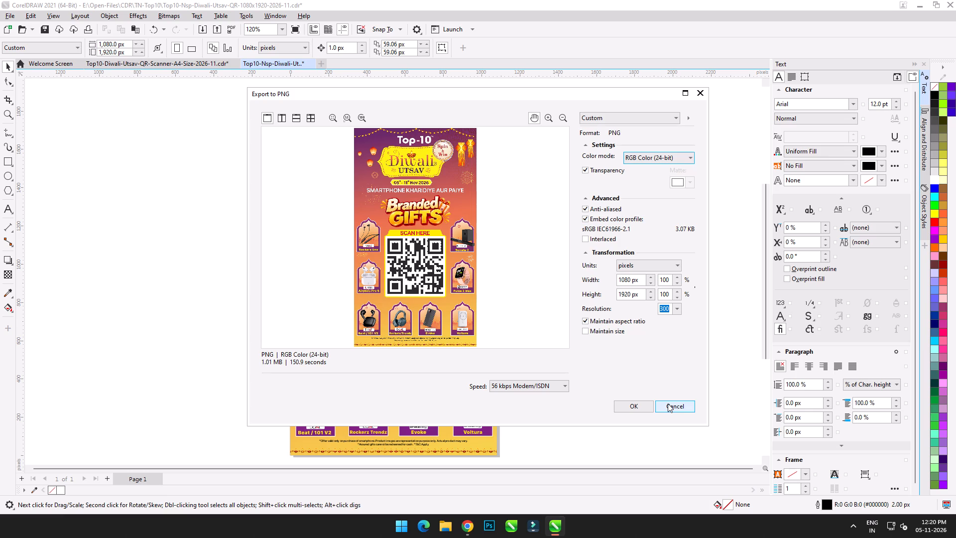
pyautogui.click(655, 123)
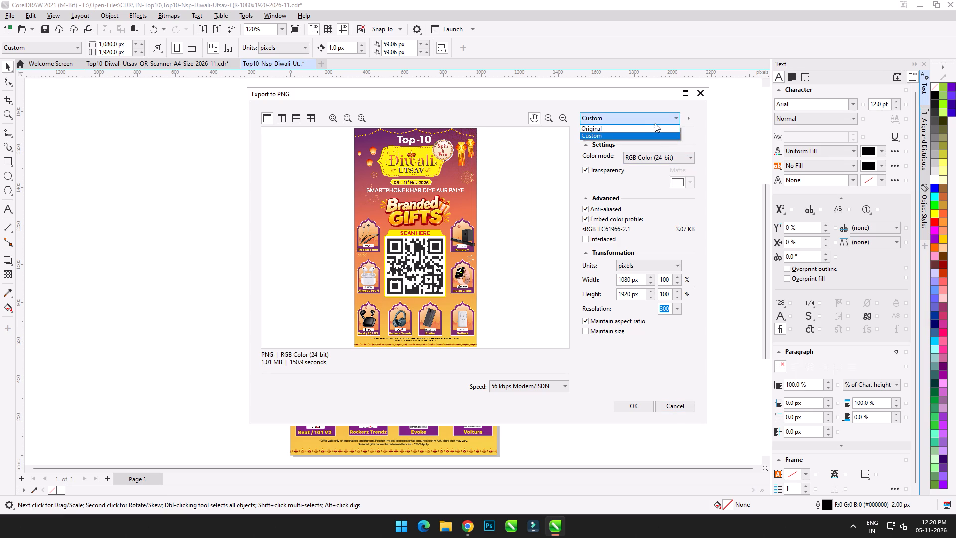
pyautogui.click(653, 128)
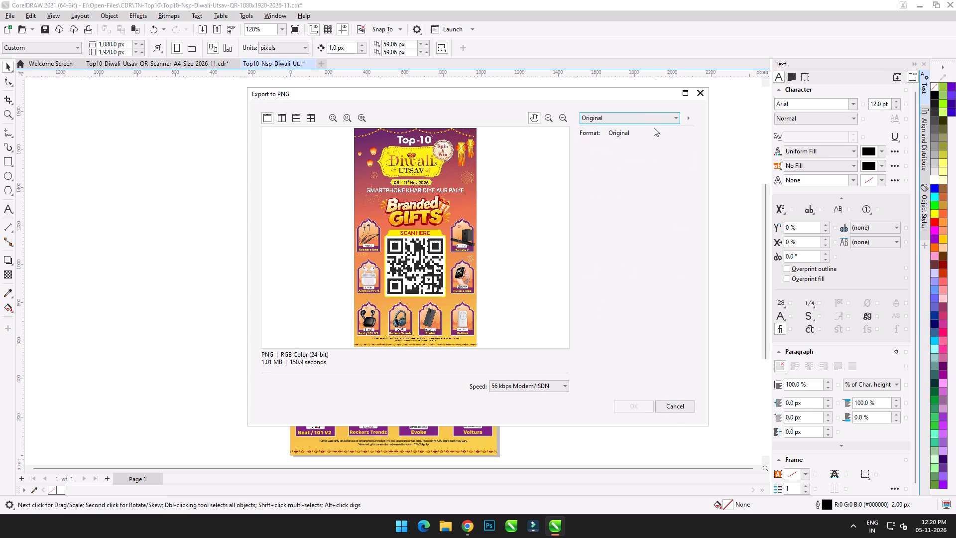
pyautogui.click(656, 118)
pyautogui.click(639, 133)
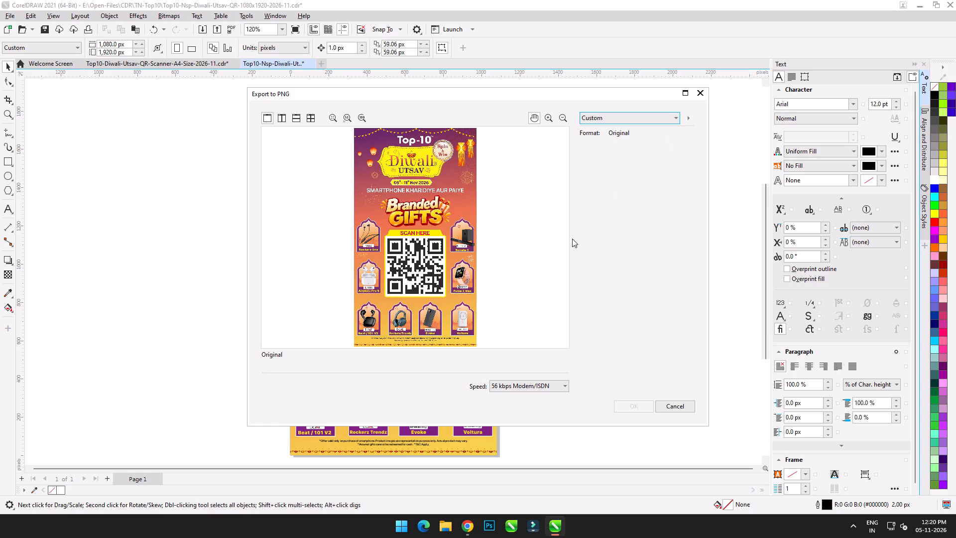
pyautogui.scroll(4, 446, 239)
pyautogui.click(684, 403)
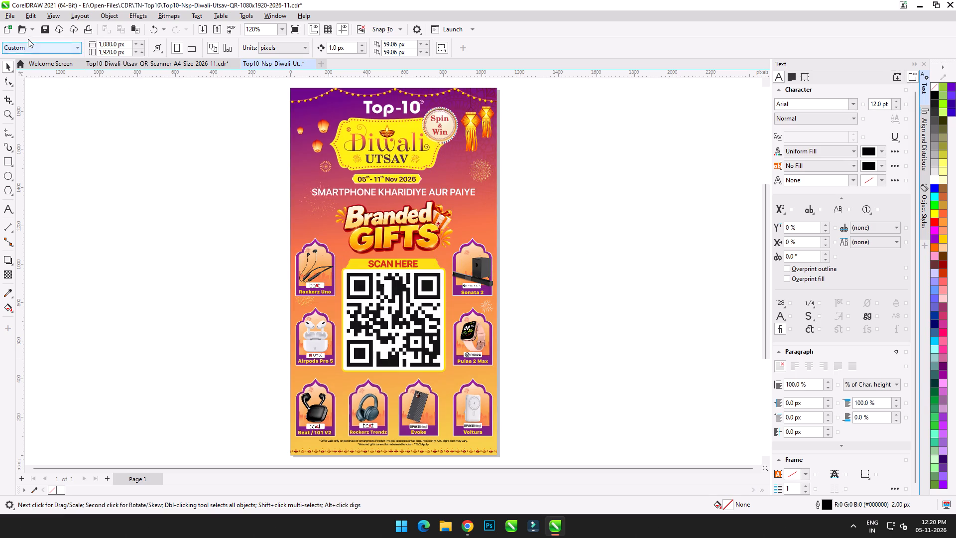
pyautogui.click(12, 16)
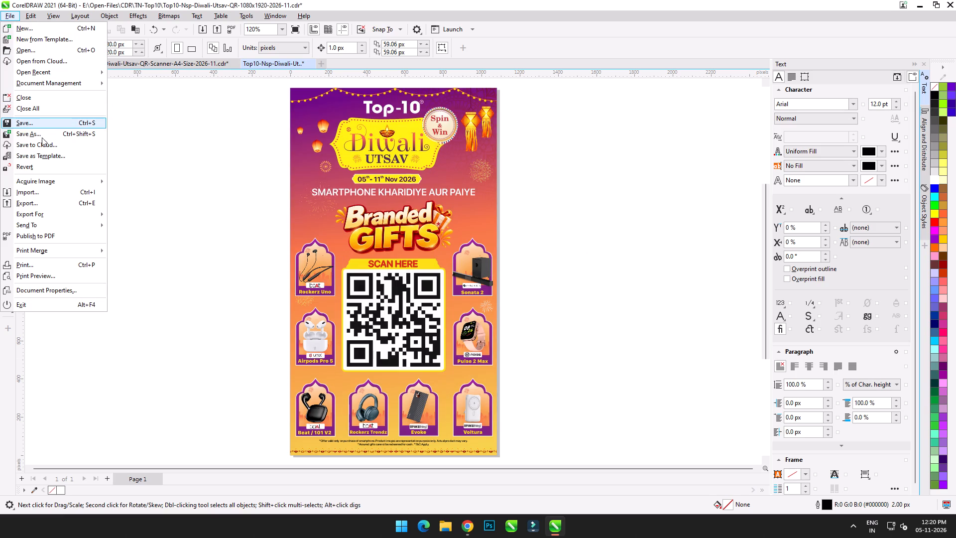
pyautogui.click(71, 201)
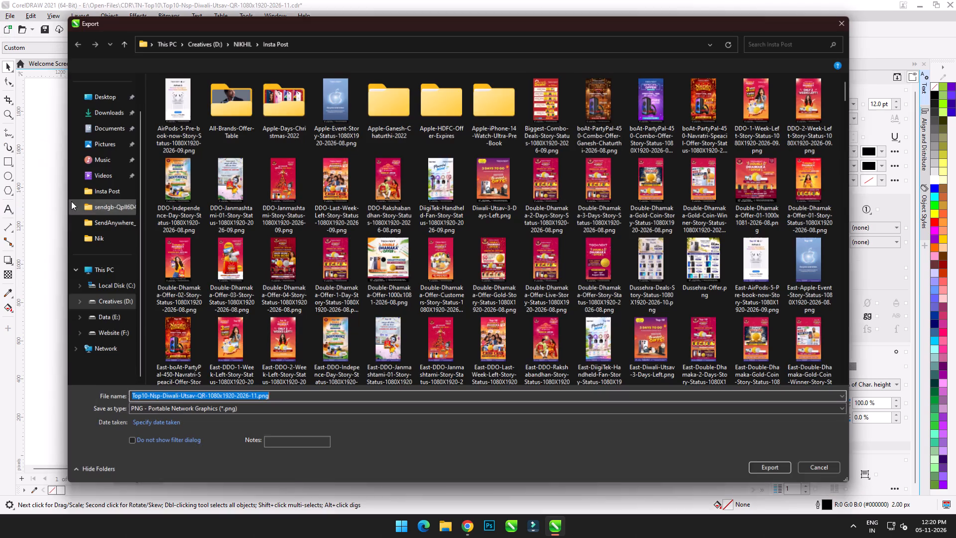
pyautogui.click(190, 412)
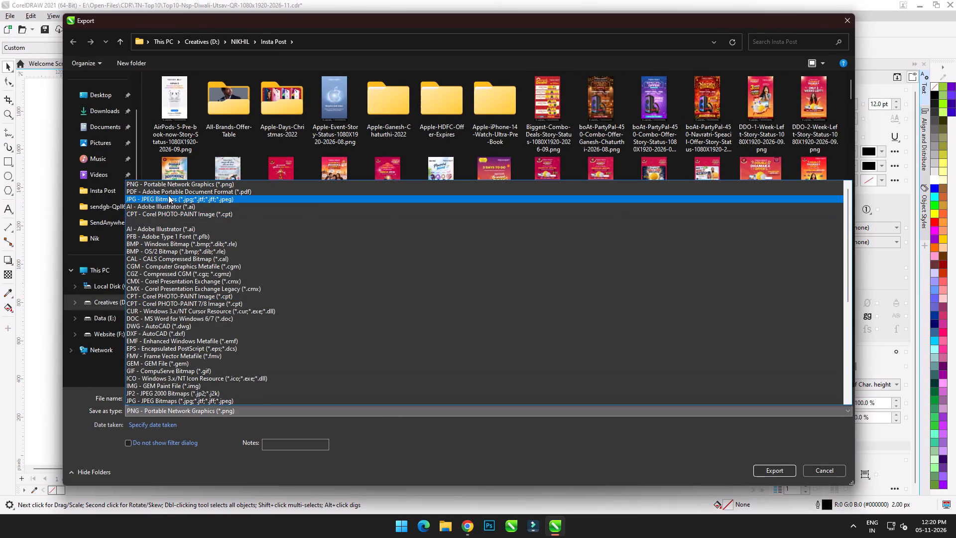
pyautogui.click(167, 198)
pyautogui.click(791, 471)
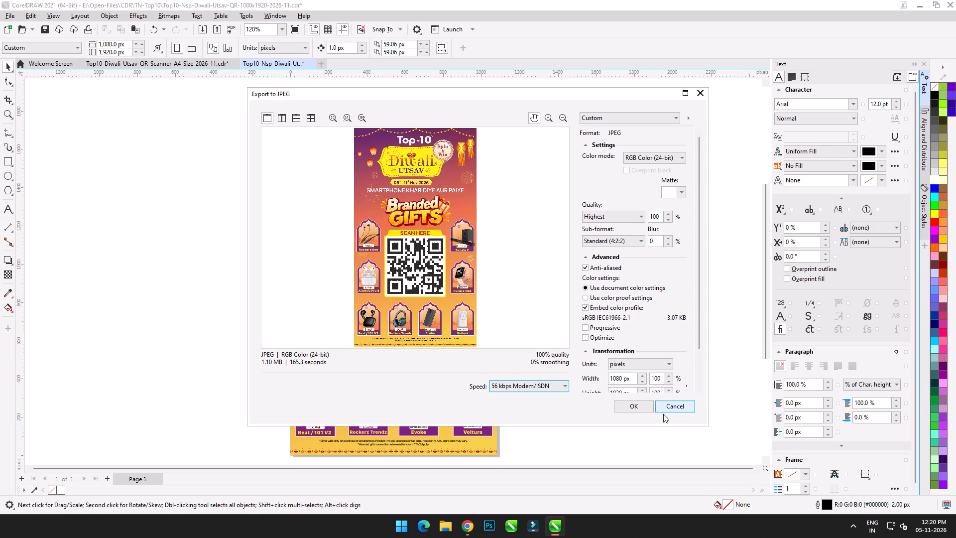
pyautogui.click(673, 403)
# Create a new 1080 x 1920 px document at 300 dpi with CMYK as the primary color mode.
pyautogui.click(3, 16)
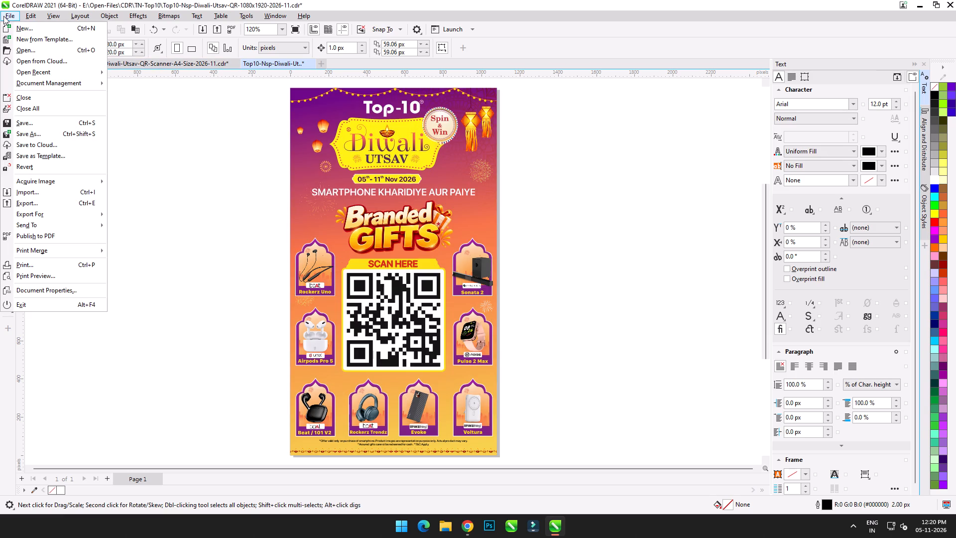
pyautogui.click(10, 24)
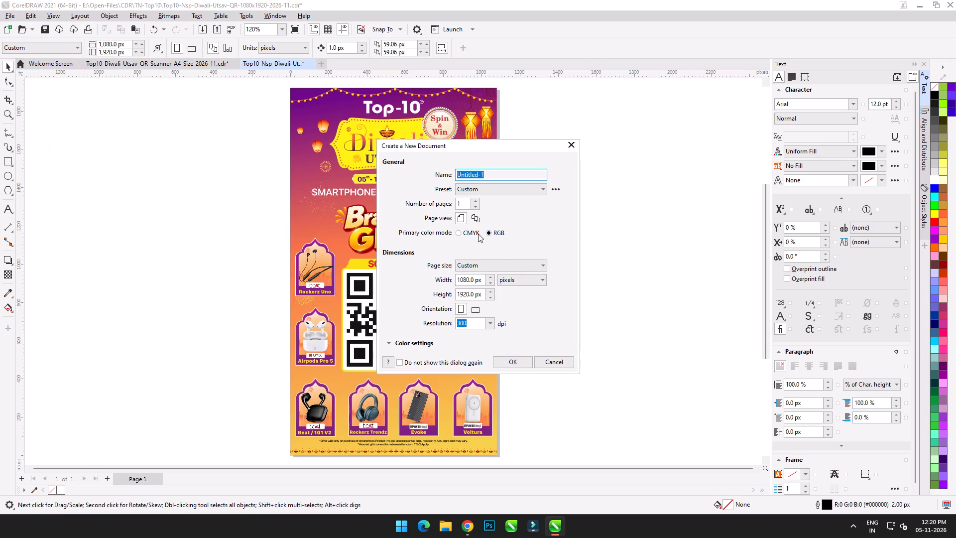
pyautogui.click(461, 234)
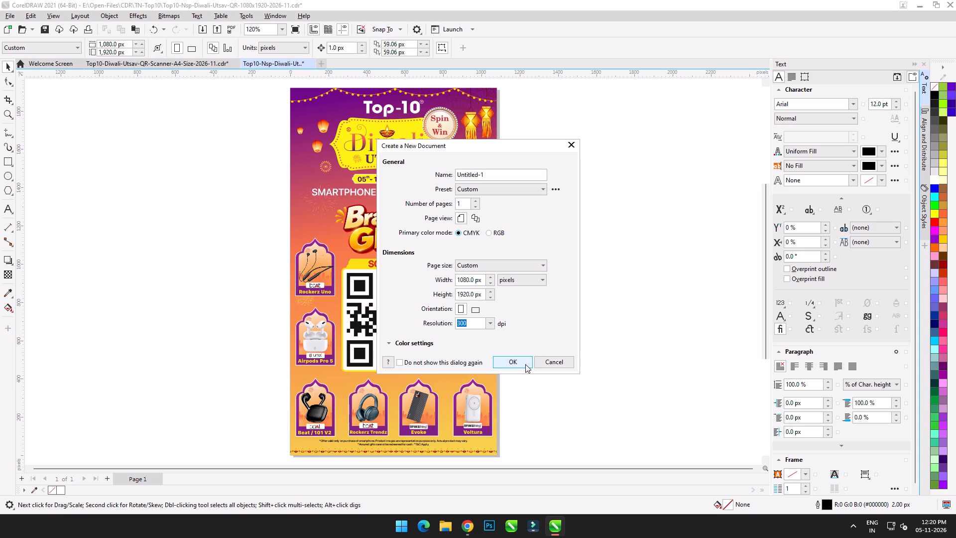
pyautogui.click(525, 364)
pyautogui.scroll(-10, 319, 275)
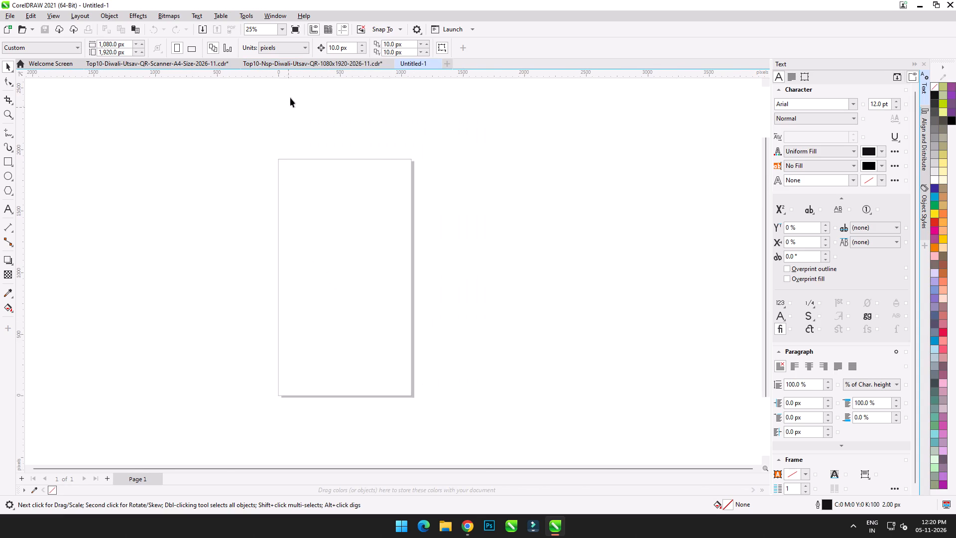
pyautogui.click(296, 64)
pyautogui.hotkey('ctrl', 'a')
pyautogui.hotkey('ctrl', 'c')
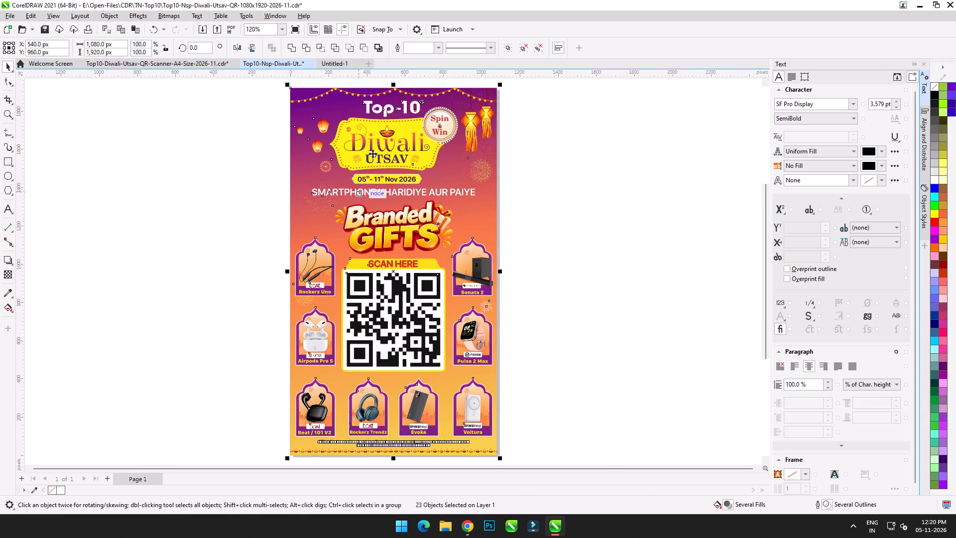
pyautogui.click(337, 61)
pyautogui.hotkey('ctrl', 'v')
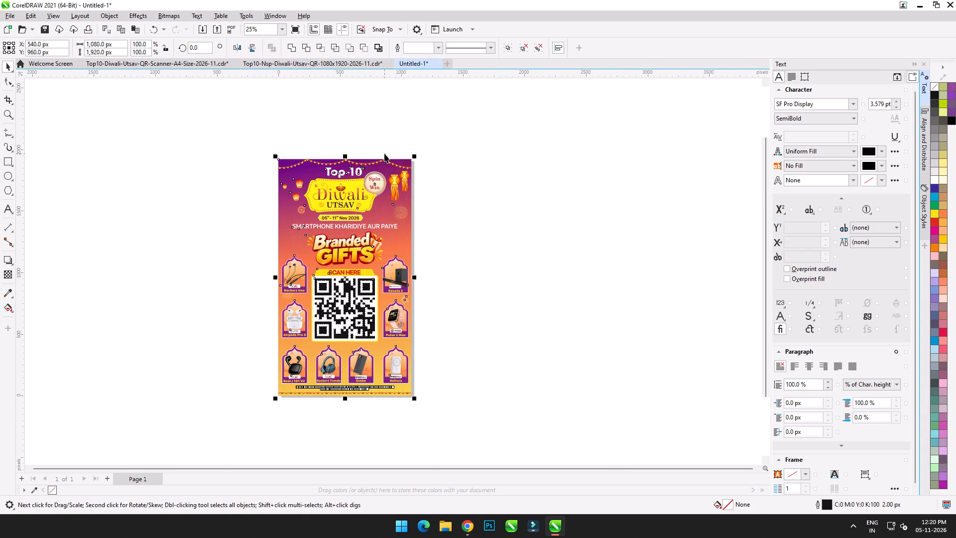
pyautogui.press('F4')
pyautogui.click(213, 137)
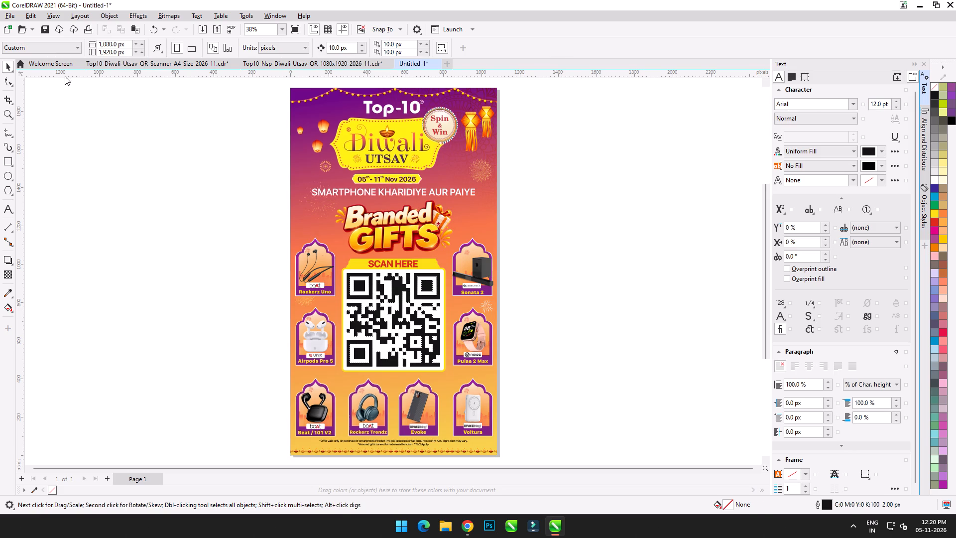
pyautogui.click(8, 14)
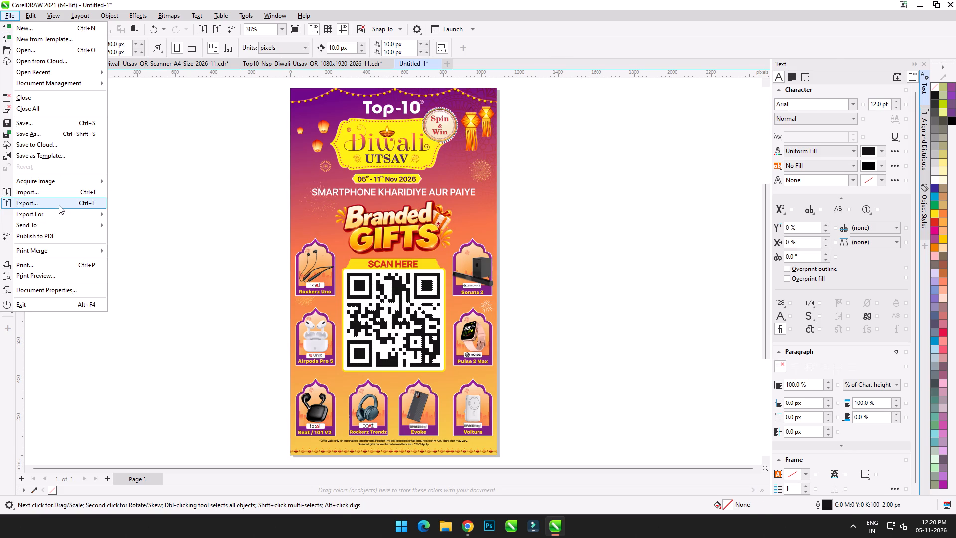
pyautogui.click(59, 205)
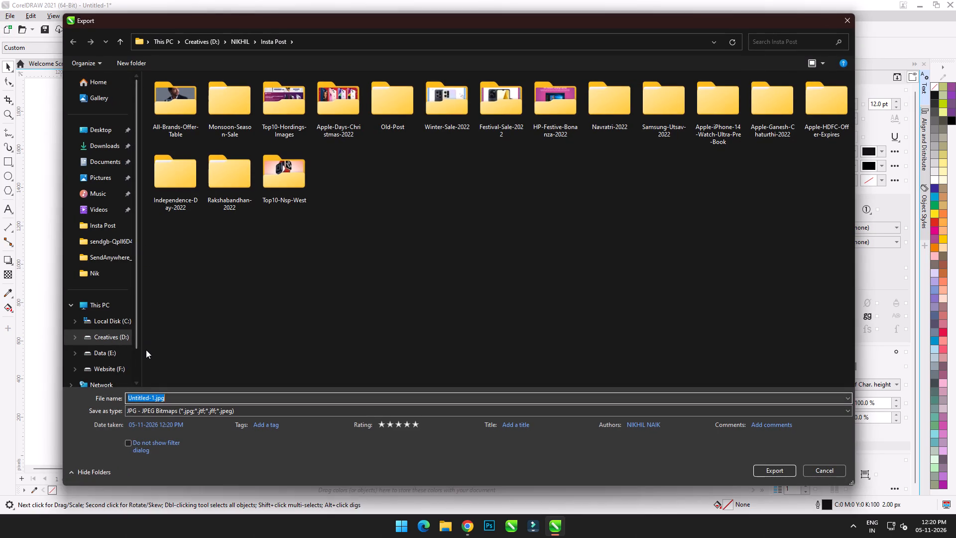
pyautogui.hotkey('ctrl', 'v')
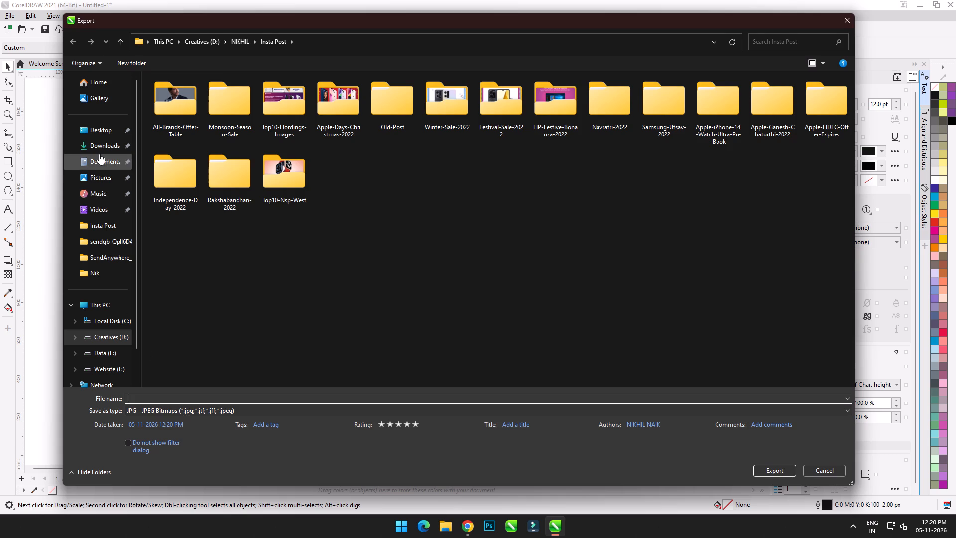
pyautogui.click(205, 398)
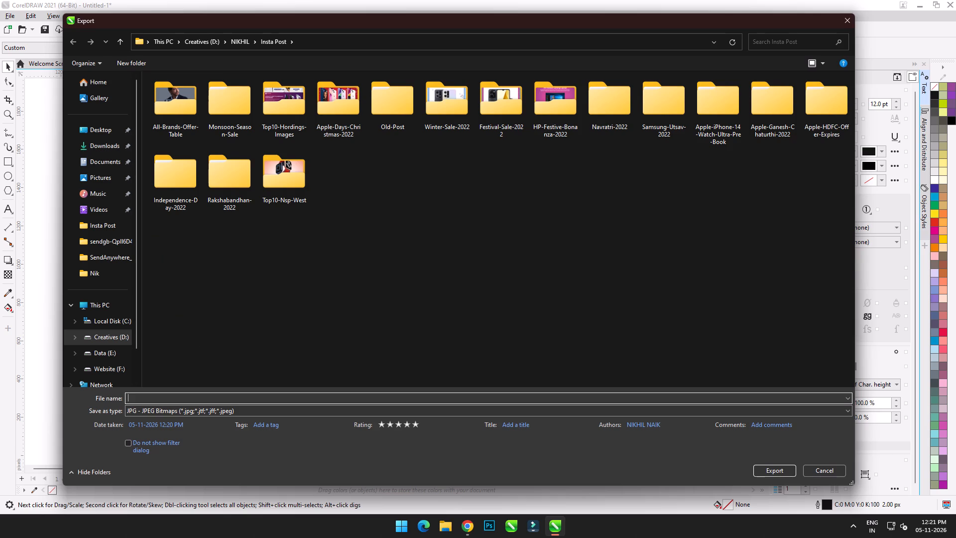
pyautogui.write('Top')
pyautogui.write('10')
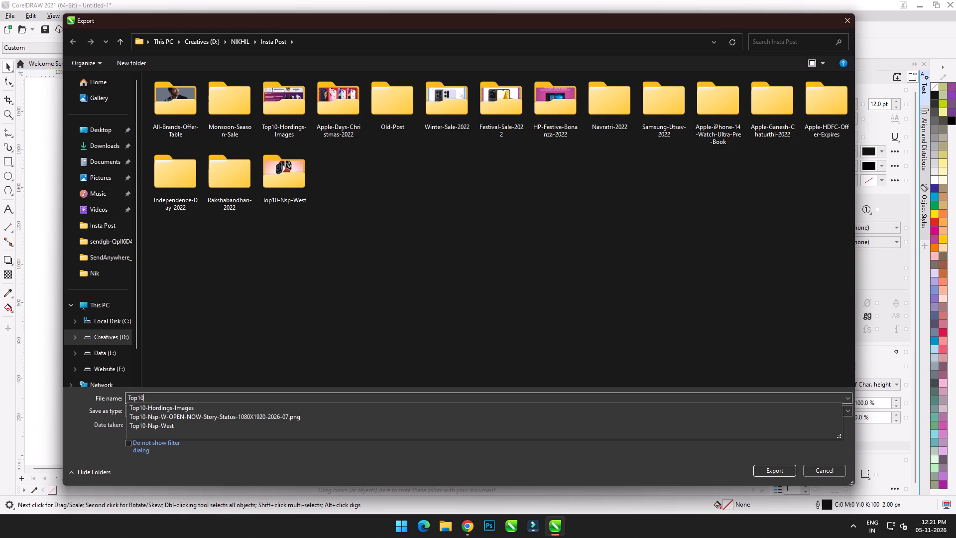
pyautogui.press('-')
pyautogui.write('Diwali-Utsa')
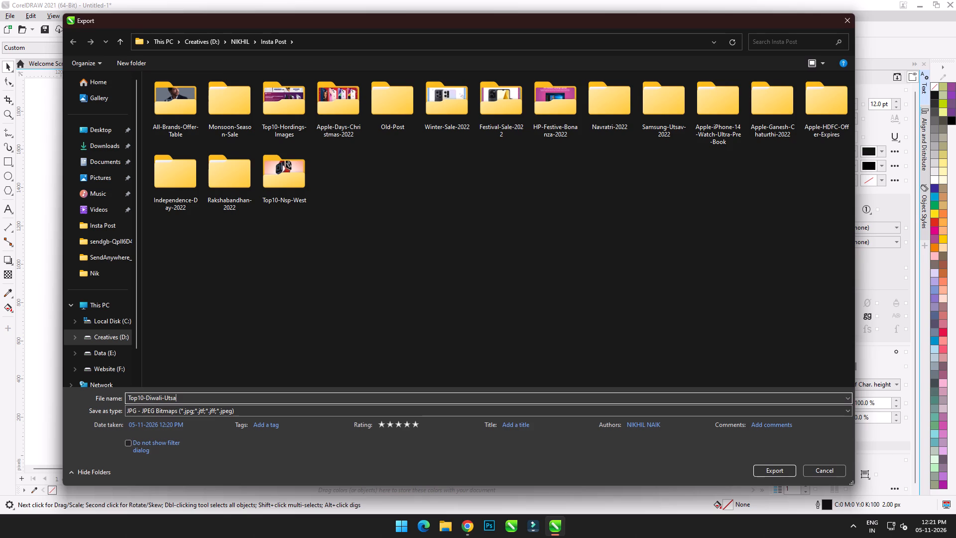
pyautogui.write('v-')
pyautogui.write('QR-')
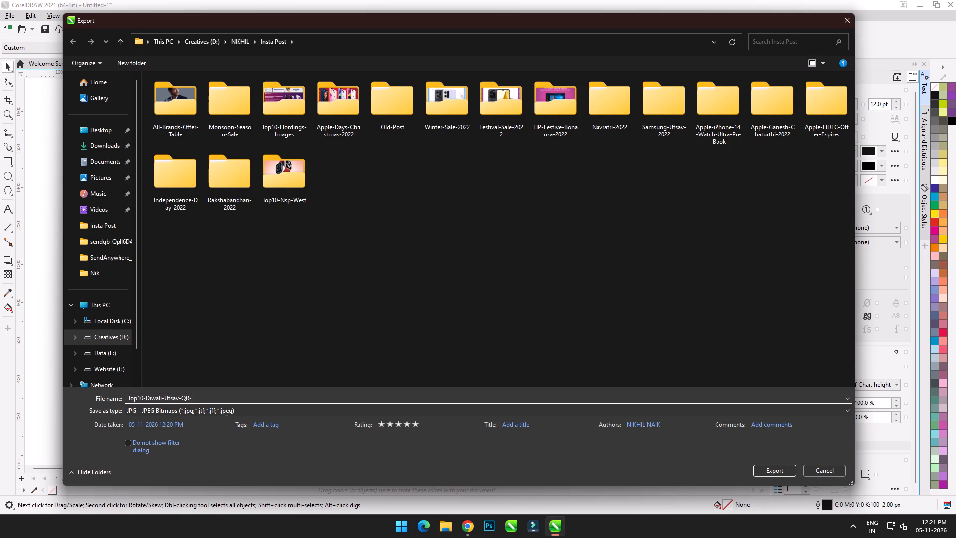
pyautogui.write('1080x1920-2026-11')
# Export the 1080 x 1920 px poster as a JPEG in the Insta Post folder, with a file name beginning Top10-Diwali-Utsav-QR-.
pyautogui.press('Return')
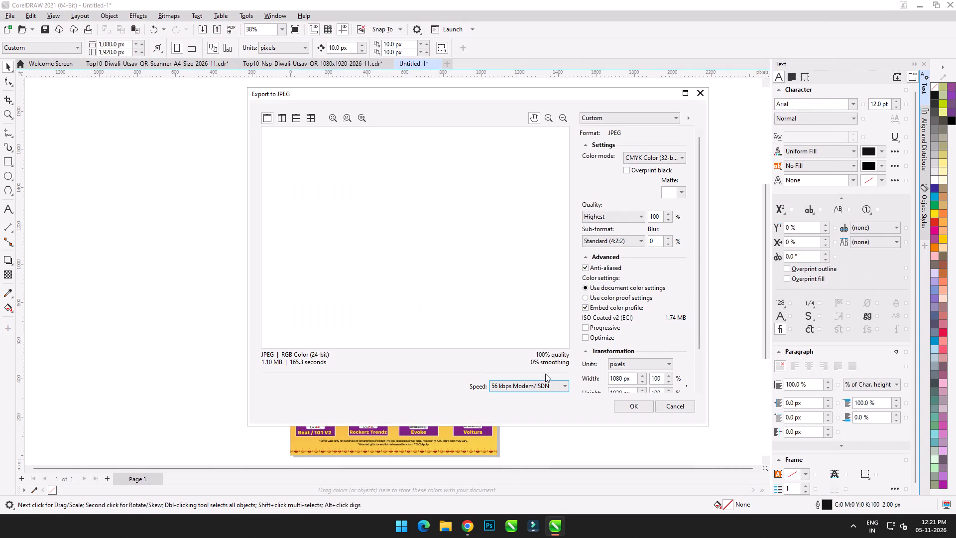
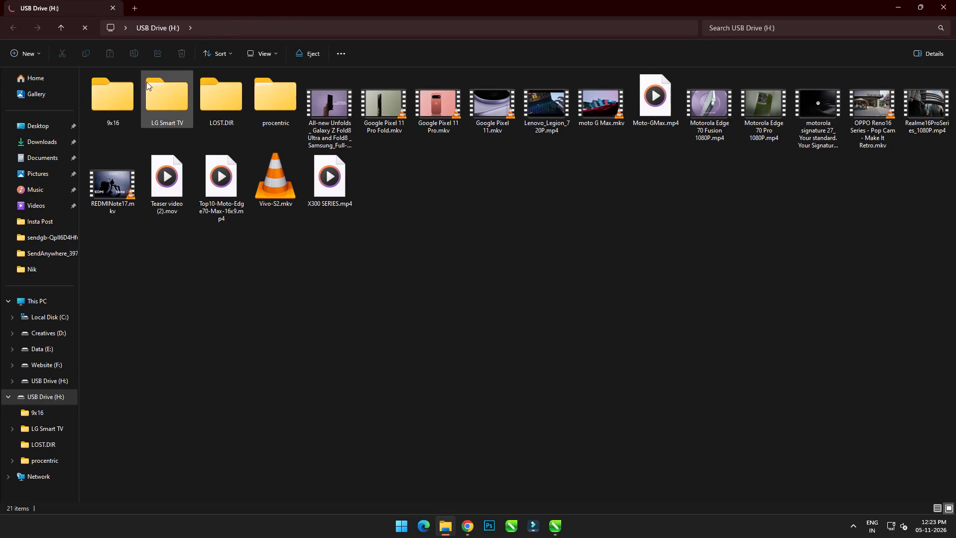
# Open the 9x16 folder on USB Drive (H:) and bring up a second File Explorer window.
pyautogui.doubleClick(128, 92)
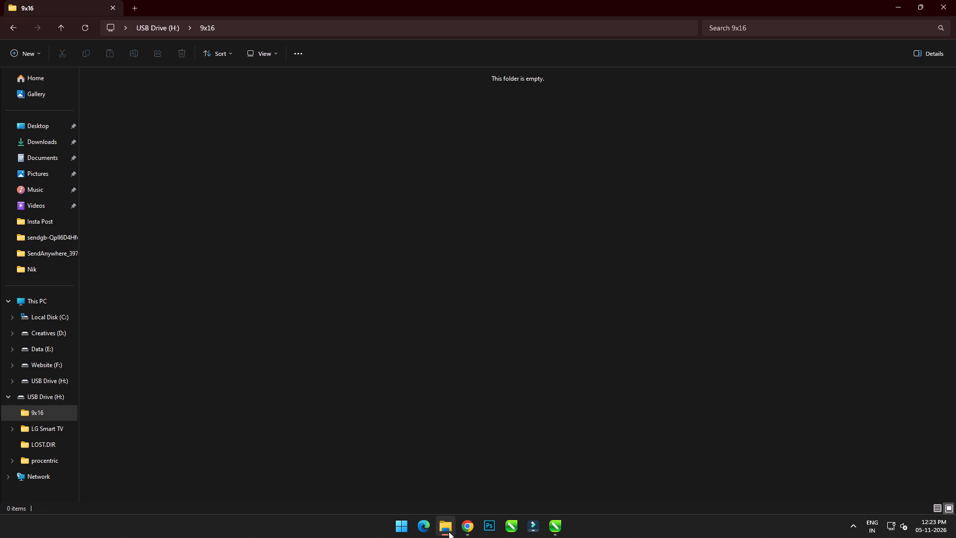
pyautogui.click(451, 480)
pyautogui.middleClick(444, 526)
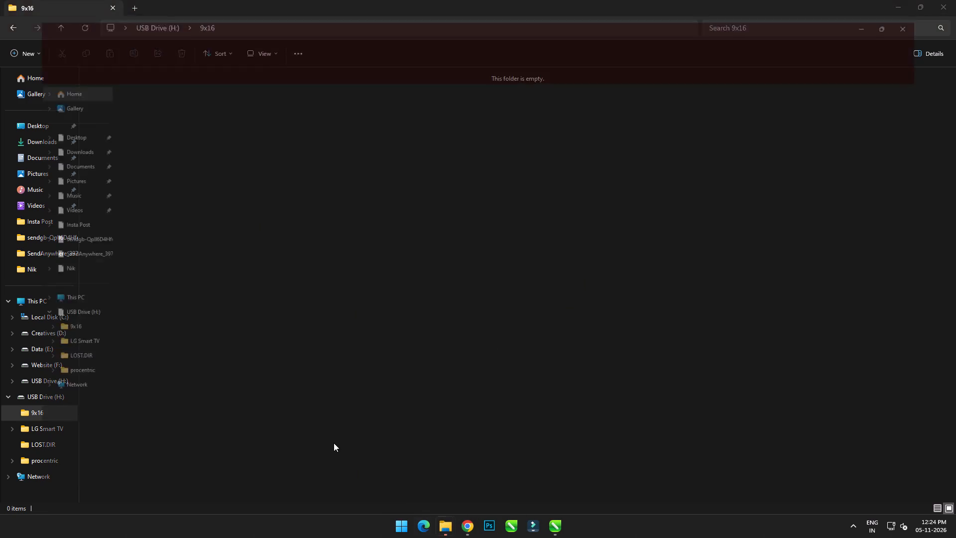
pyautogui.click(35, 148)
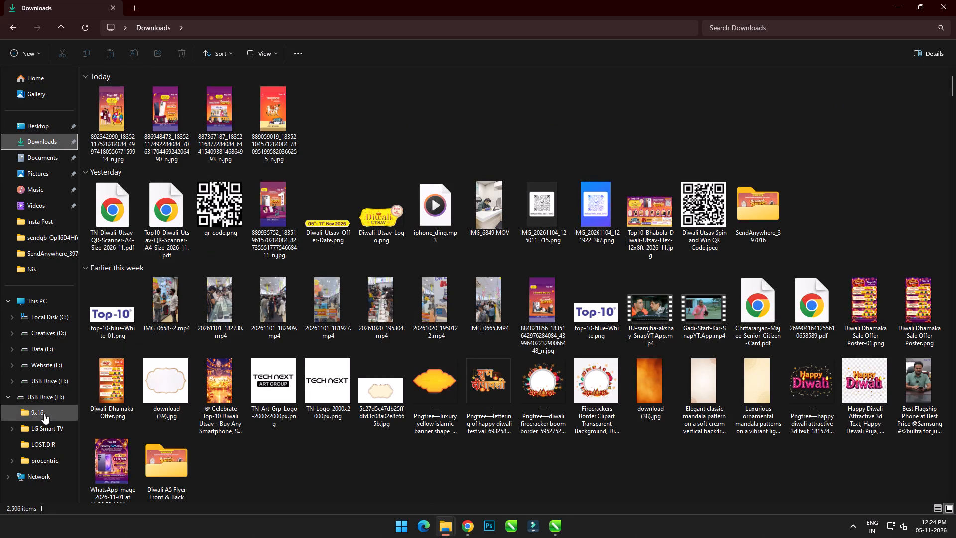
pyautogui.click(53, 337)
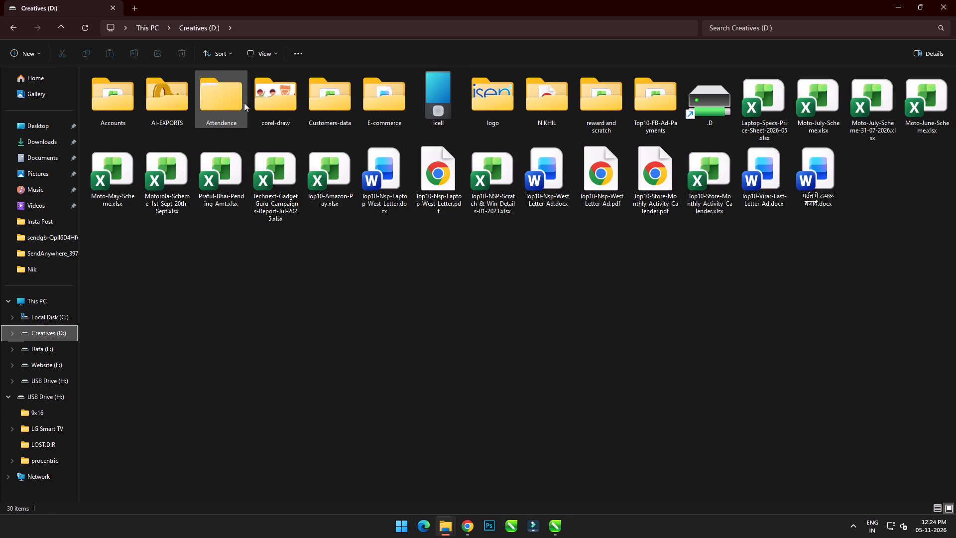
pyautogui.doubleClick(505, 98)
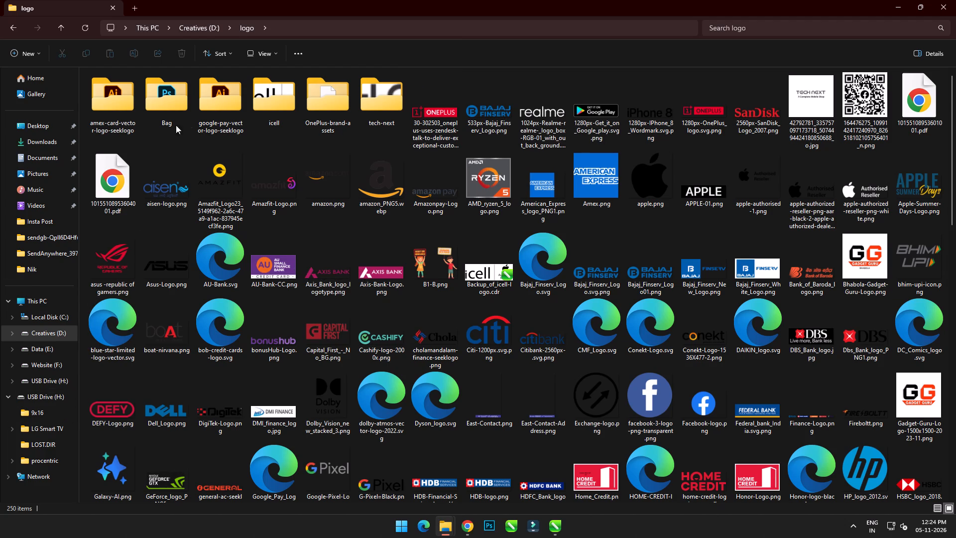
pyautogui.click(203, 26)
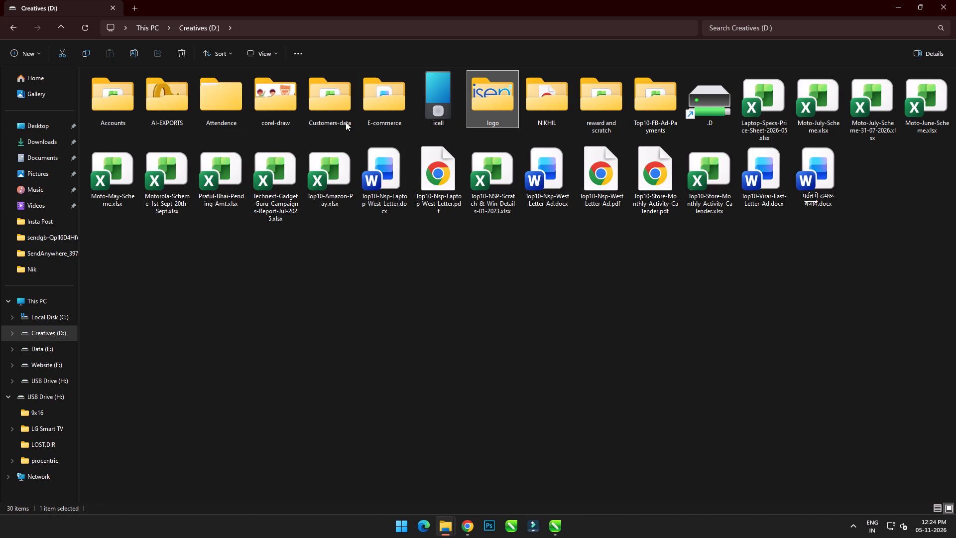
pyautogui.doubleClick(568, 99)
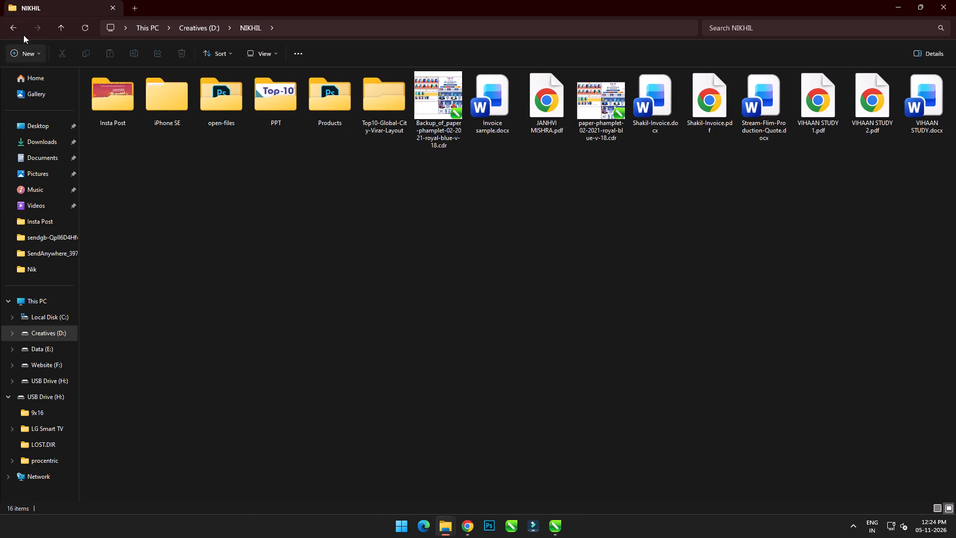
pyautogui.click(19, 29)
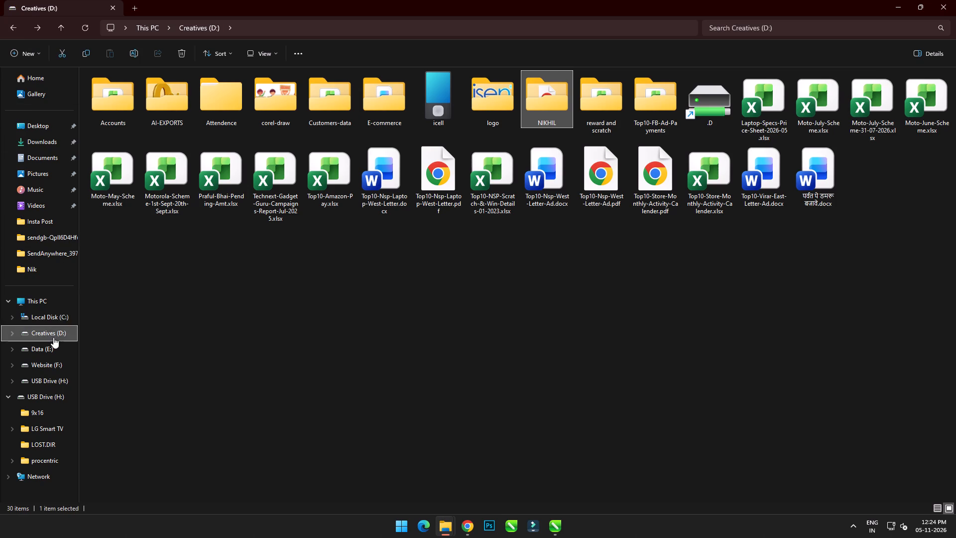
# Copy Top10-Diwali-Utsav-QR-1080x1920-2026-11.jpg from the Insta Post folder into the USB drive's 9x16 folder and close the USB window.
pyautogui.click(50, 219)
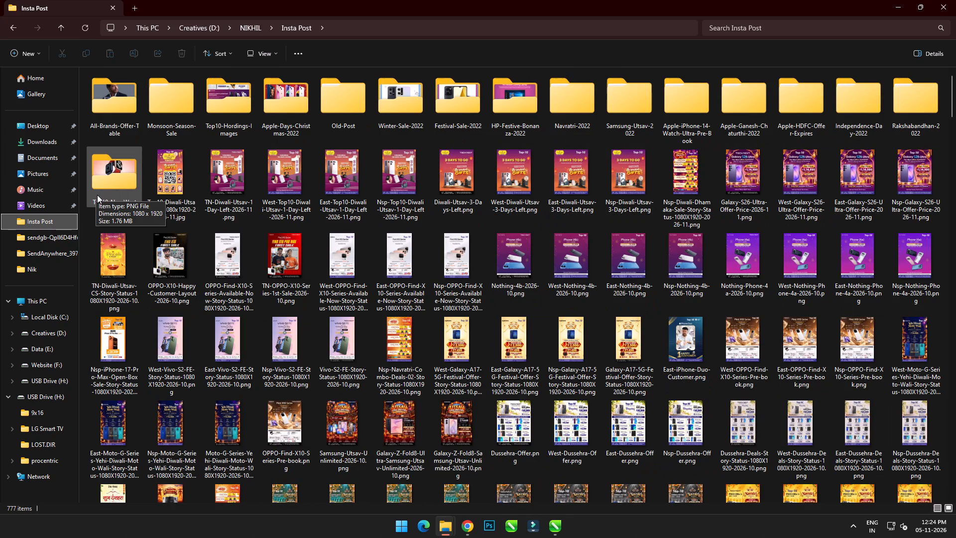
pyautogui.click(186, 196)
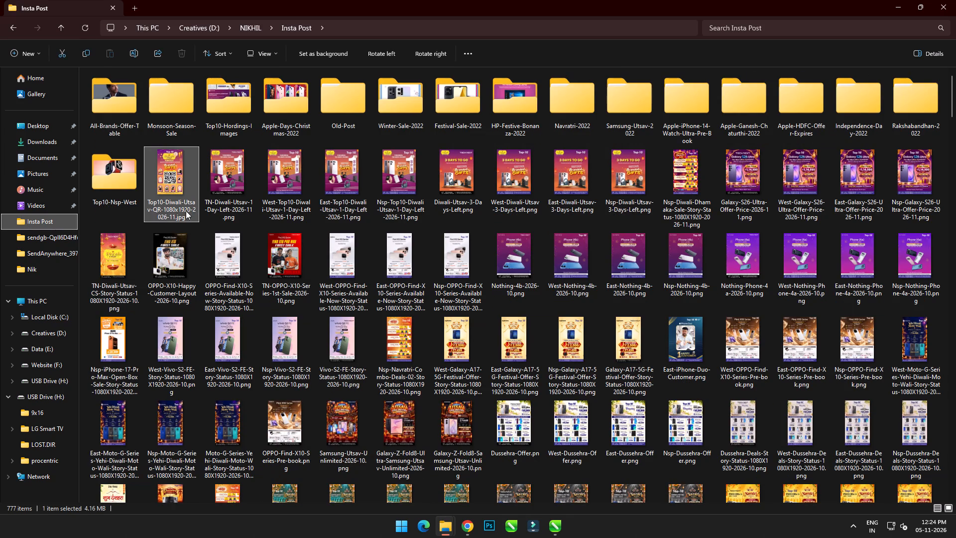
pyautogui.moveTo(169, 183); pyautogui.dragTo(464, 262)
pyautogui.hotkey('alt', 'Tab')
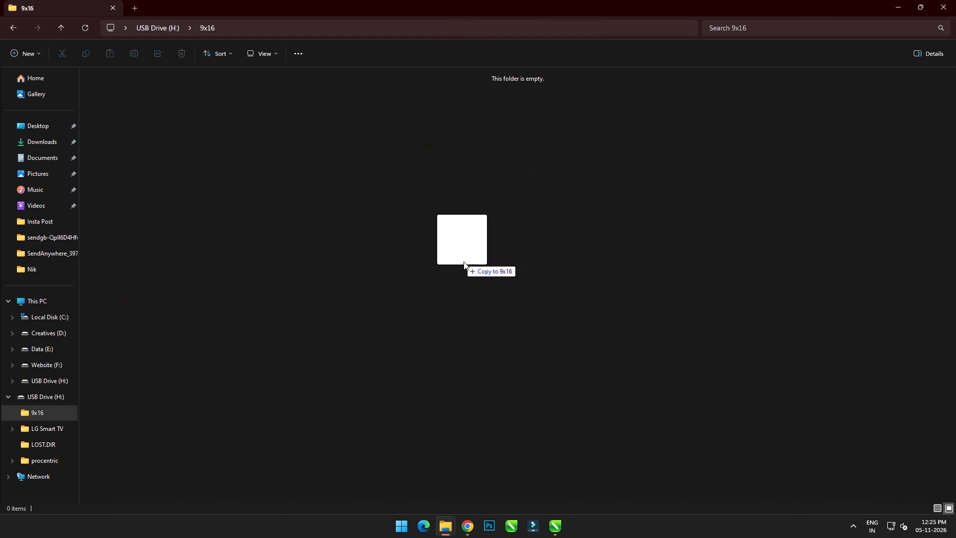
pyautogui.moveTo(464, 262); pyautogui.dragTo(464, 262)
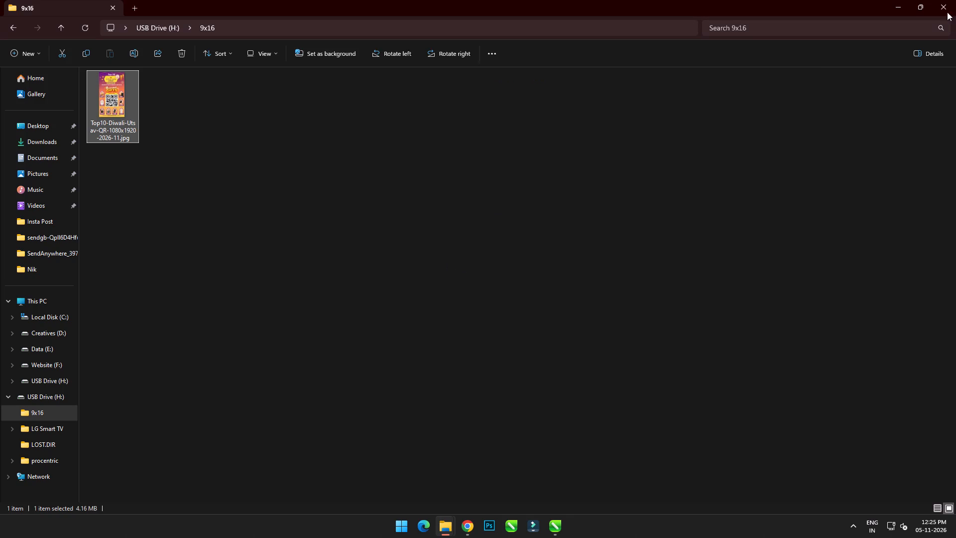
pyautogui.click(947, 11)
# Safely eject the USB Mass Storage Device from the computer.
pyautogui.click(854, 531)
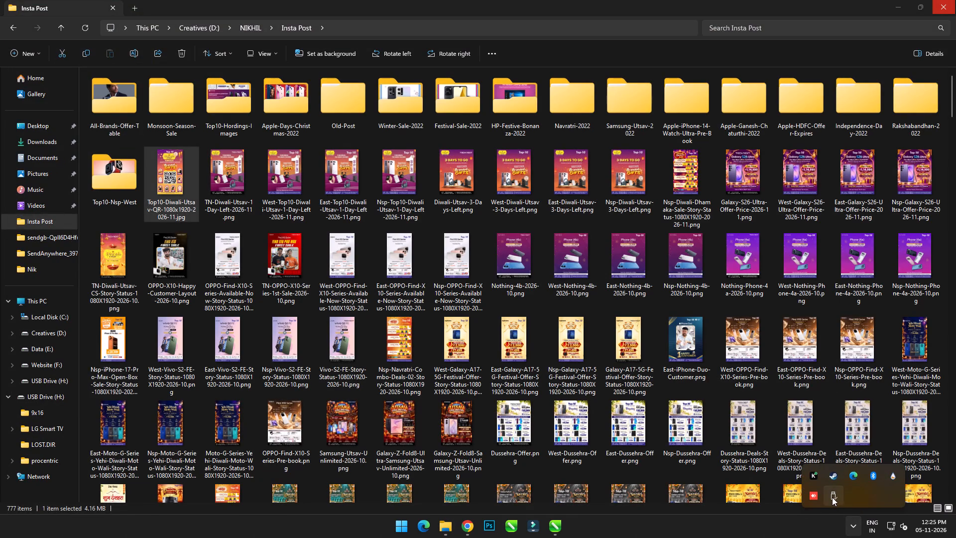
pyautogui.click(832, 497)
pyautogui.click(848, 481)
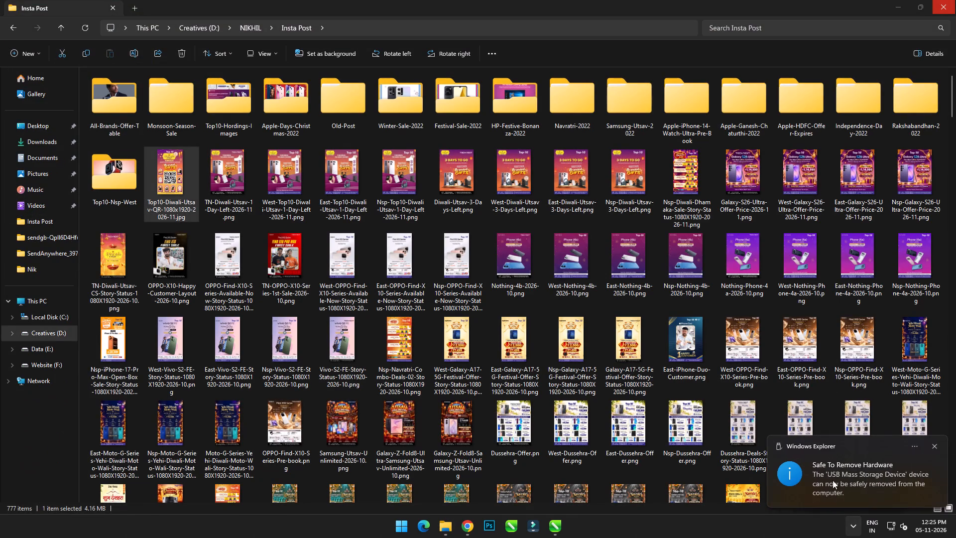
pyautogui.click(937, 444)
pyautogui.click(849, 524)
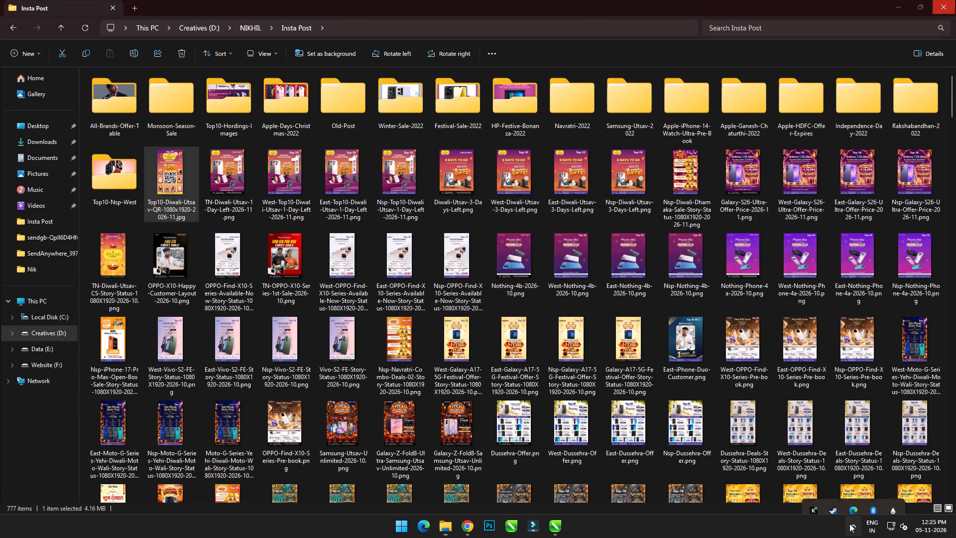
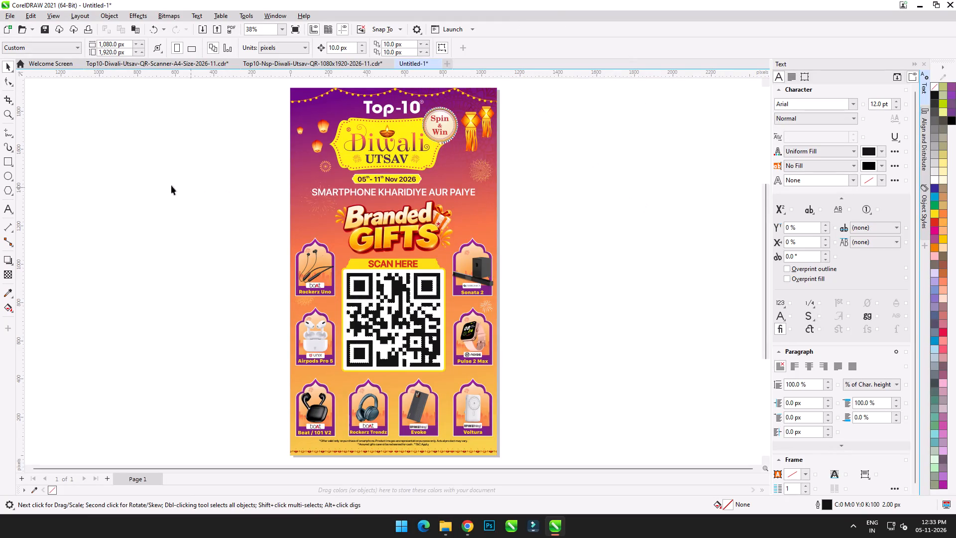
# Save the changes to the open drawing Top10-Nsp-Diwali-Utsav-QR-1080x1920-2026-11.cdr.
pyautogui.click(164, 185)
pyautogui.click(358, 66)
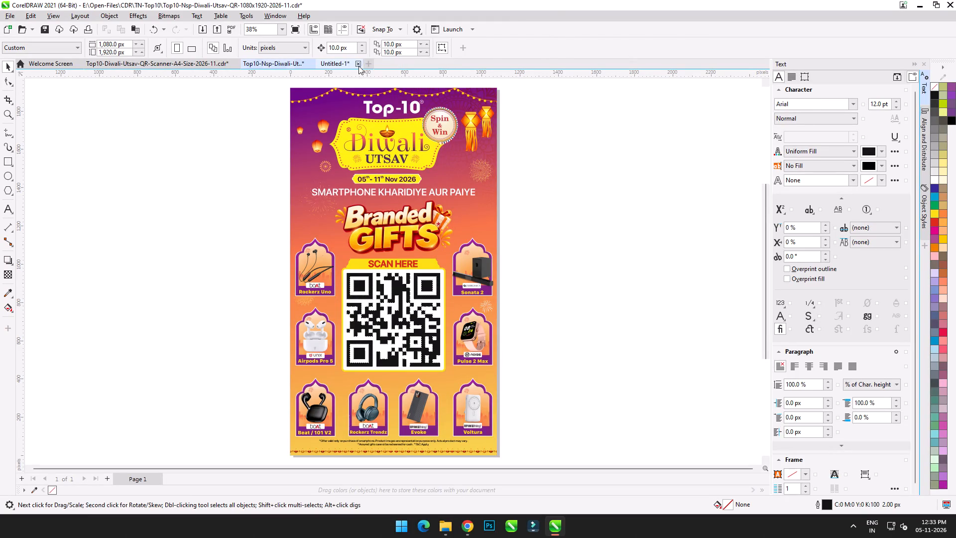
pyautogui.click(225, 192)
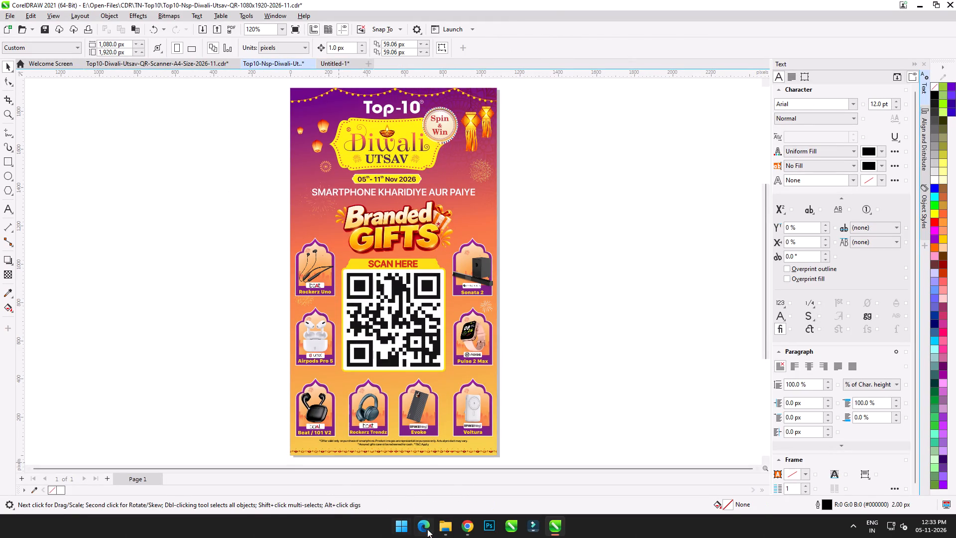
pyautogui.click(235, 229)
pyautogui.hotkey('ctrl', 's')
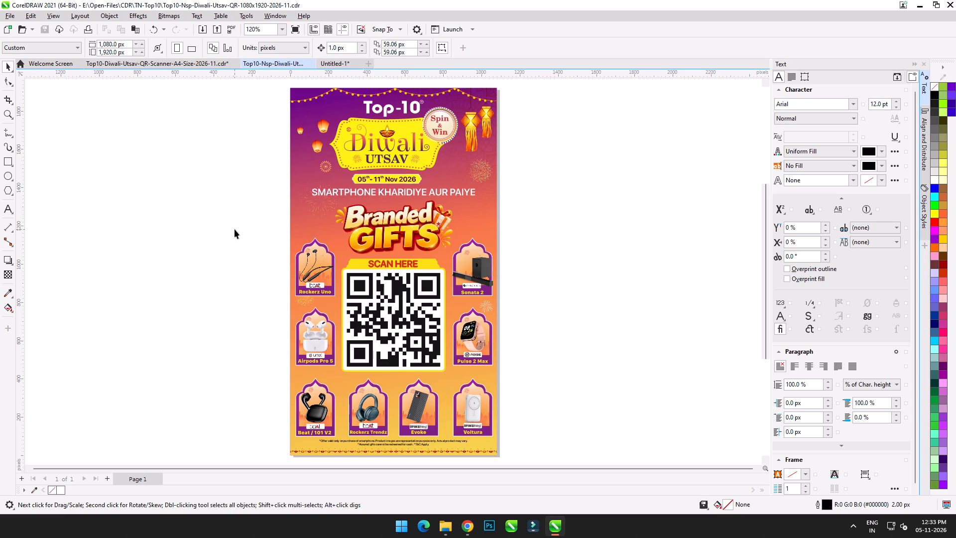
# Save the Untitled-1 drawing in the TN-Top10 folder as Top10-Nsp-Diwali-Utsav-QR-01-1080x1920-2026-11.cdr.
pyautogui.click(333, 67)
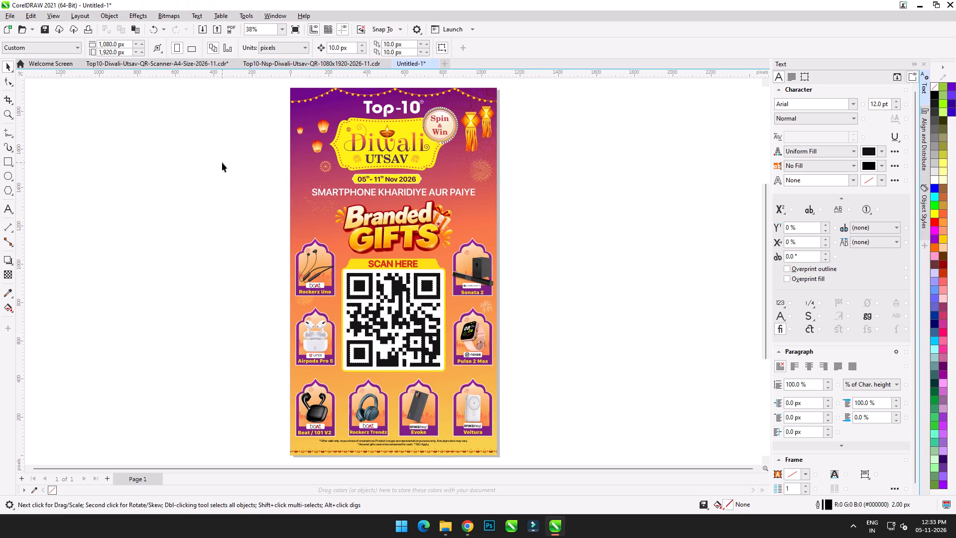
pyautogui.click(222, 162)
pyautogui.hotkey('ctrl', 's')
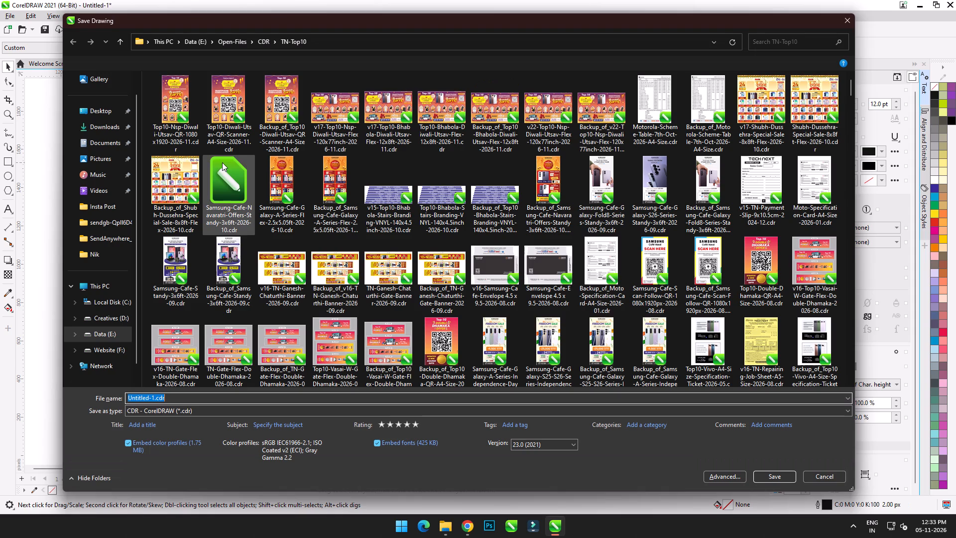
pyautogui.click(179, 143)
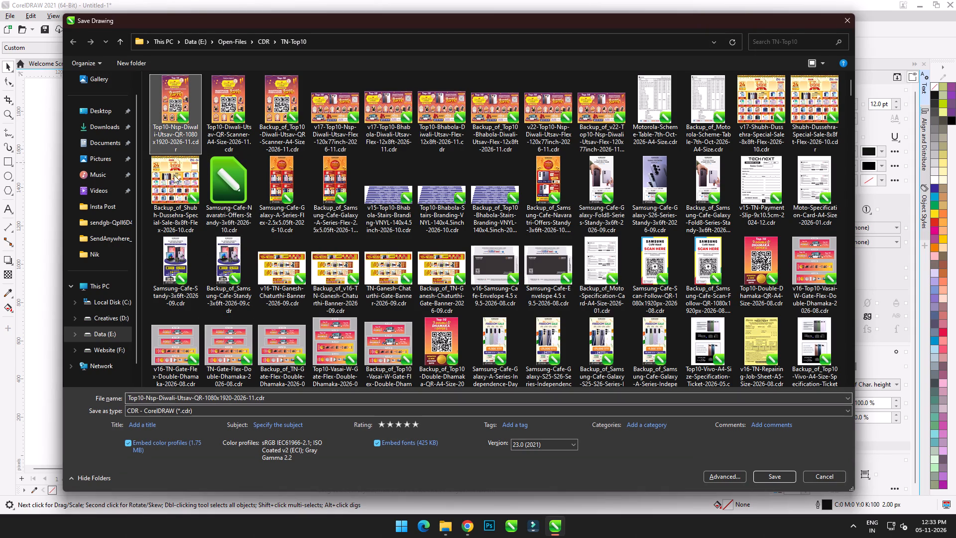
pyautogui.click(201, 400)
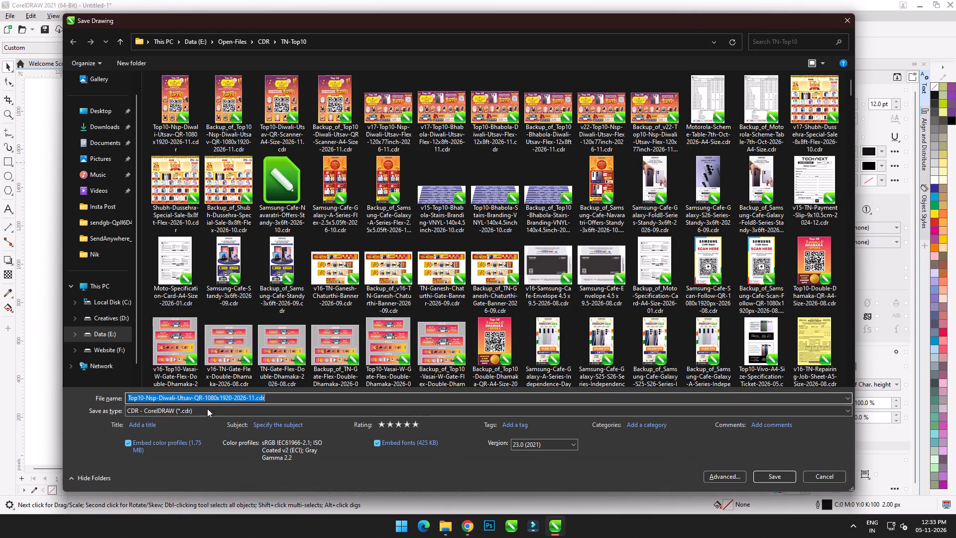
pyautogui.click(203, 401)
pyautogui.write('-01')
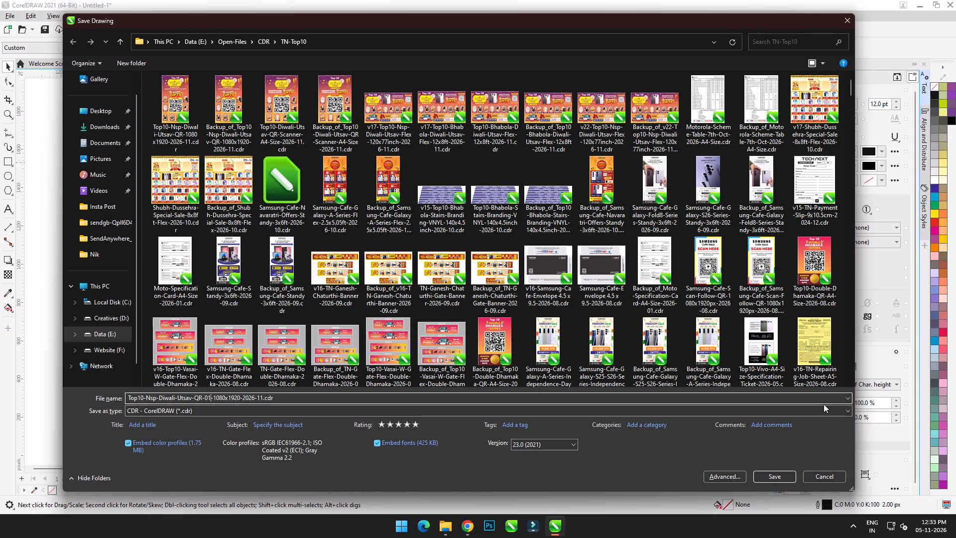
pyautogui.click(776, 478)
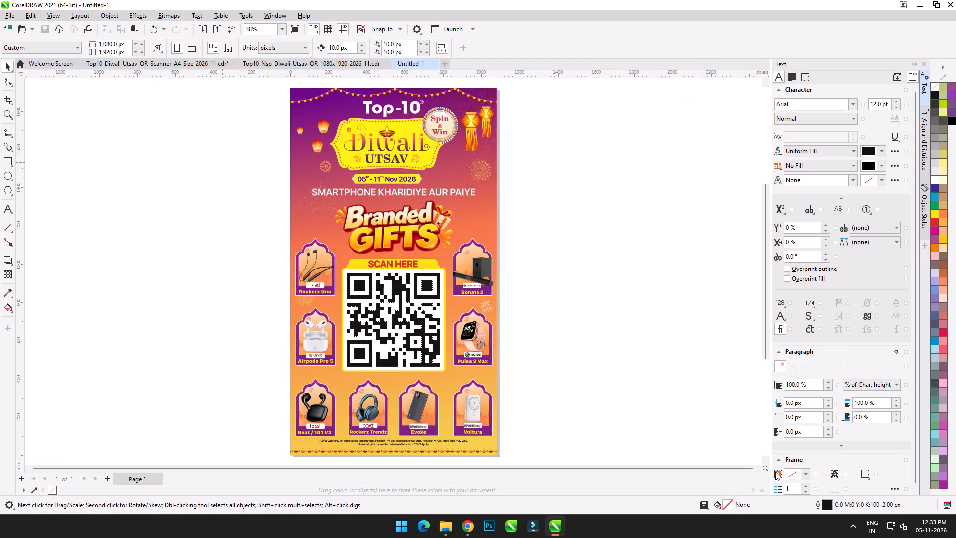
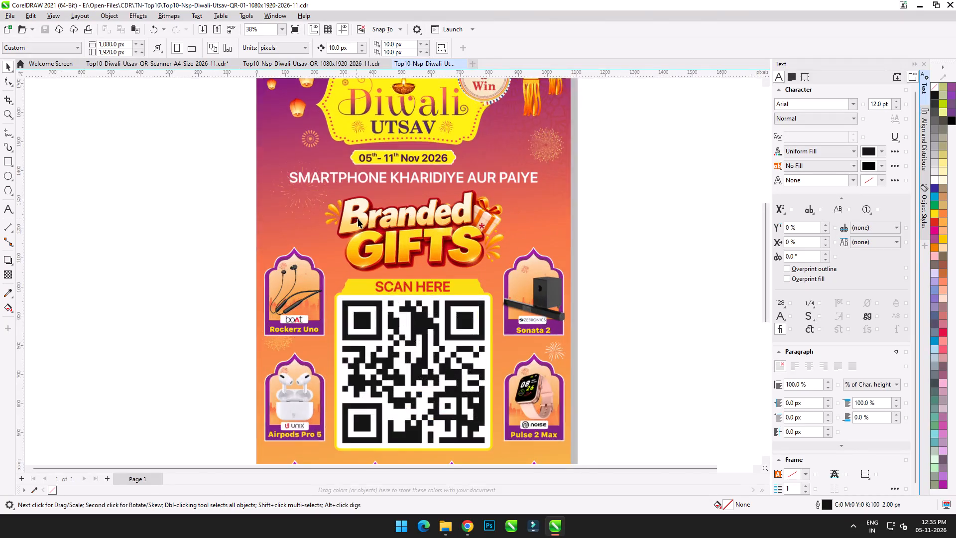
# Switch the 1080 x 1920 px poster's display from Pixels to Enhanced view mode.
pyautogui.scroll(2, 499, 196)
pyautogui.click(509, 134)
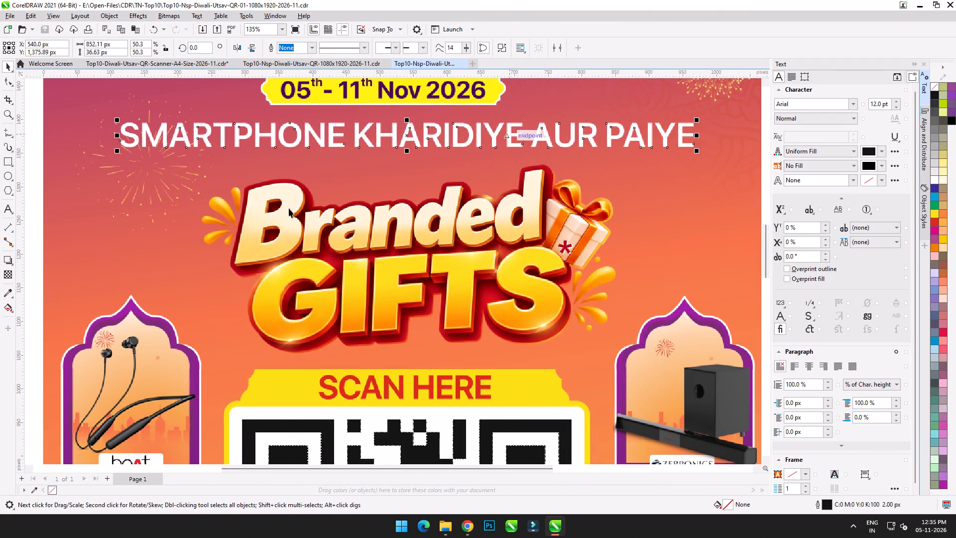
pyautogui.scroll(-5, 250, 209)
pyautogui.click(61, 13)
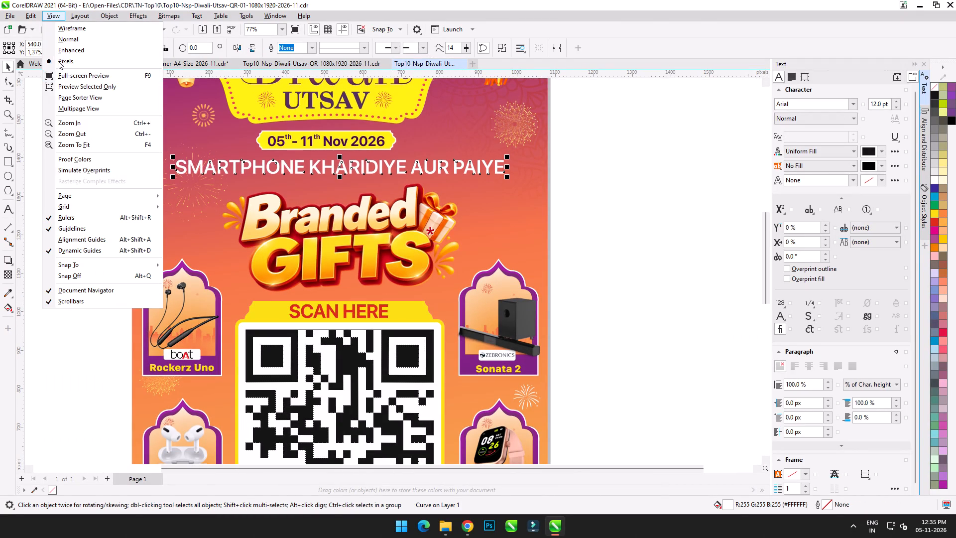
pyautogui.click(62, 50)
pyautogui.click(59, 138)
# Examine the whole poster, then the lower product frames, disclaimer text and diya border up close.
pyautogui.scroll(-3, 444, 185)
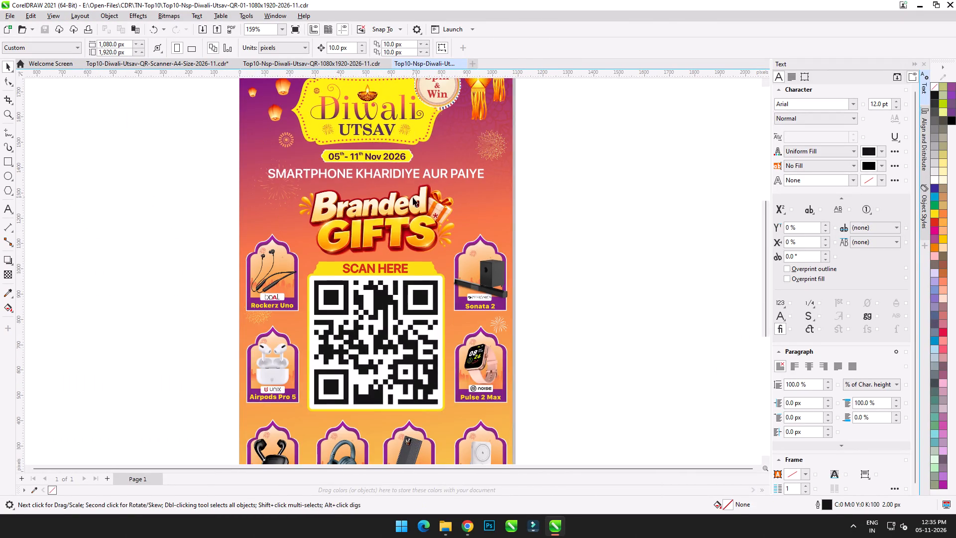
pyautogui.scroll(4, 411, 197)
pyautogui.press('F4')
pyautogui.click(607, 183)
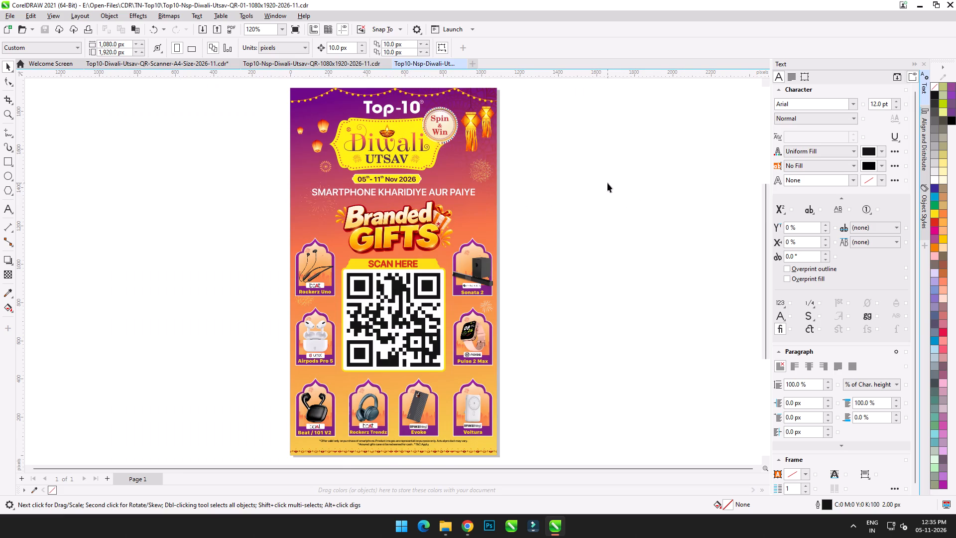
pyautogui.click(521, 183)
pyautogui.scroll(4, 386, 435)
pyautogui.moveTo(415, 353); pyautogui.dragTo(417, 268, button='middle')
pyautogui.scroll(1, 452, 325)
pyautogui.moveTo(474, 364); pyautogui.dragTo(462, 265, button='middle')
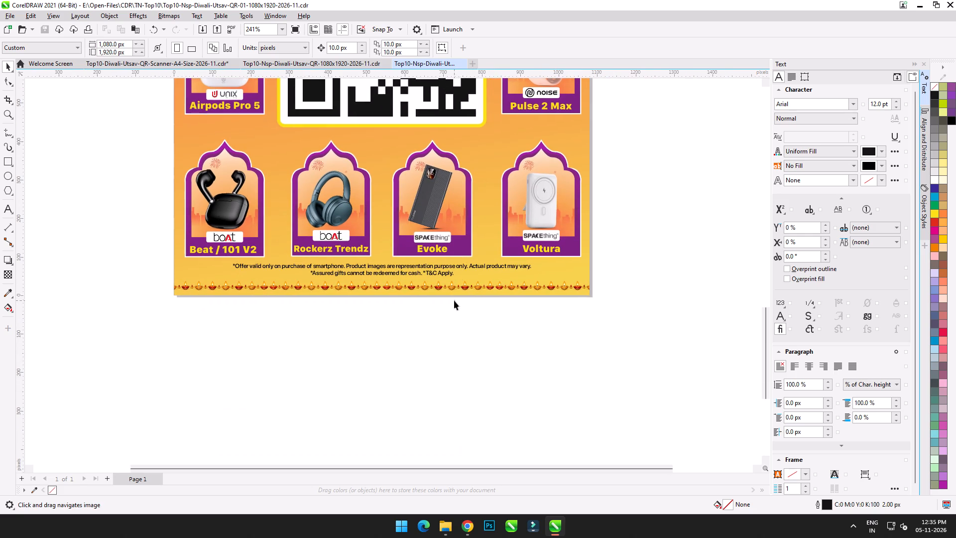
pyautogui.scroll(3, 346, 281)
pyautogui.click(326, 335)
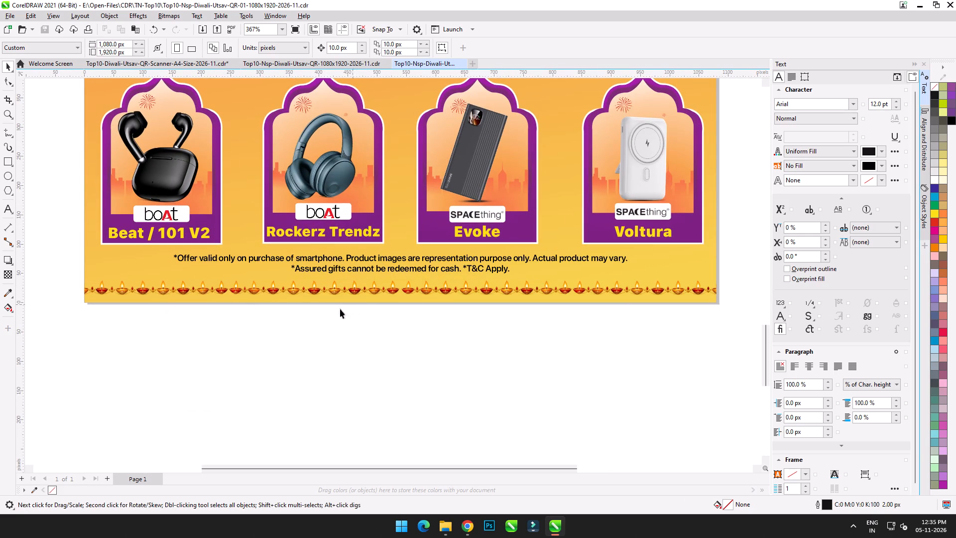
pyautogui.click(71, 260)
pyautogui.press('F4')
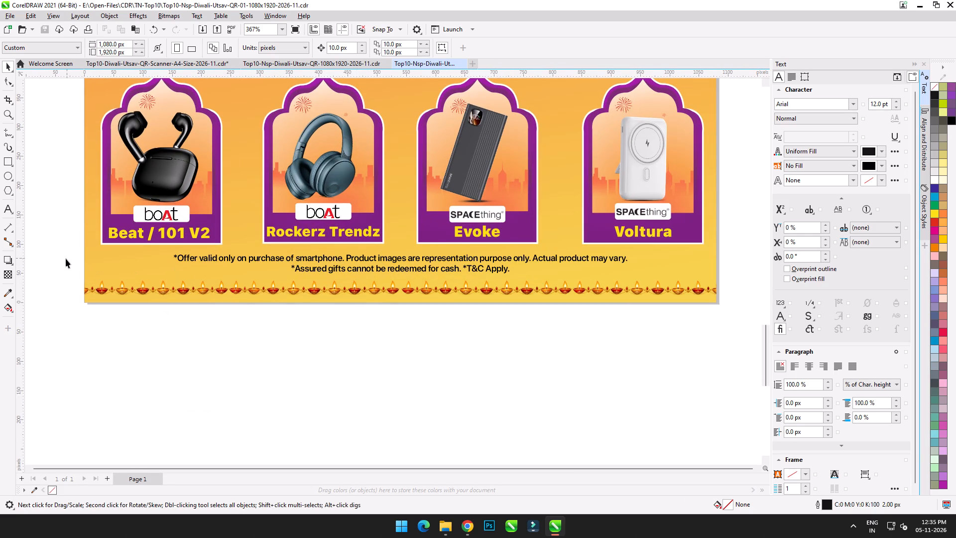
pyautogui.click(134, 262)
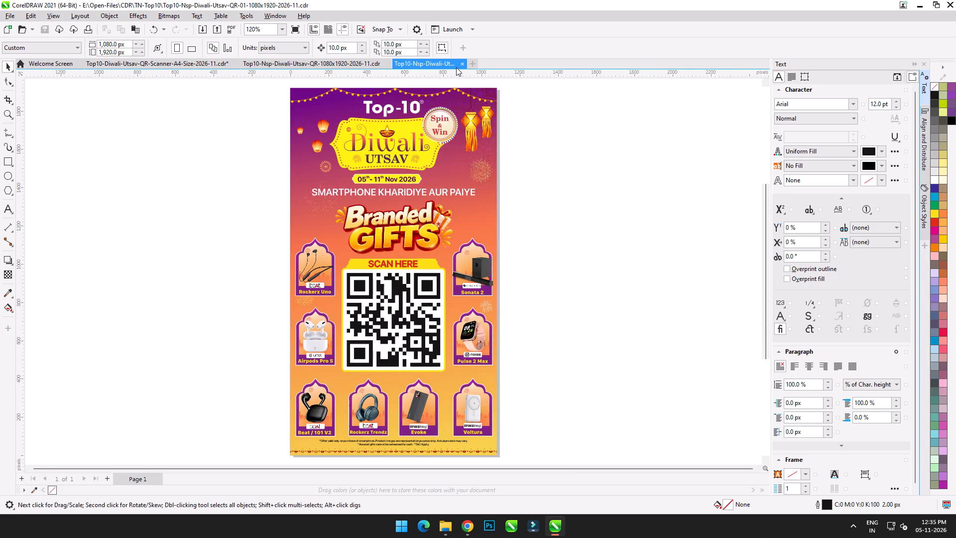
# Close the drawing Top10-Diwali-Utsav-QR-Scanner-A4-Size-2026-11.cdr.
pyautogui.click(197, 67)
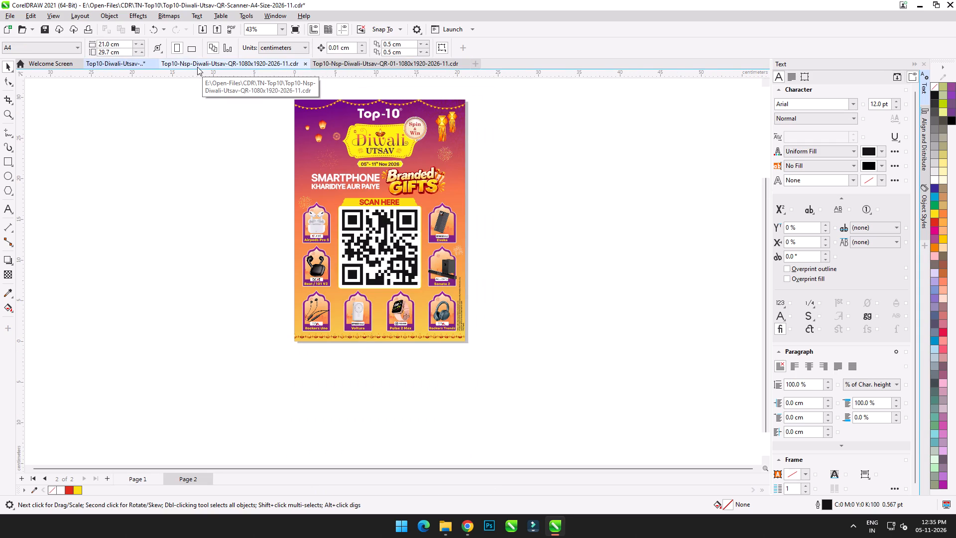
pyautogui.click(156, 64)
pyautogui.click(501, 283)
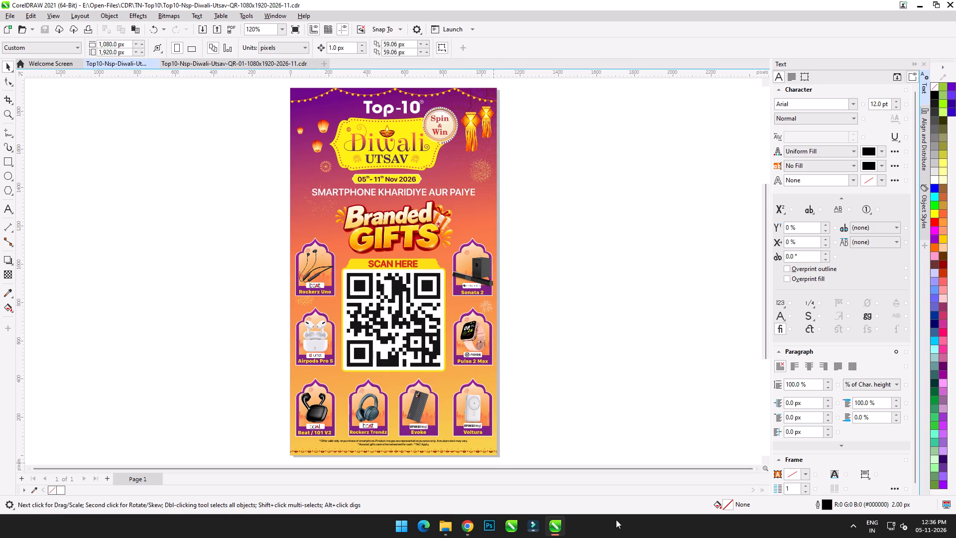
# Show the hidden system tray icons.
pyautogui.click(853, 530)
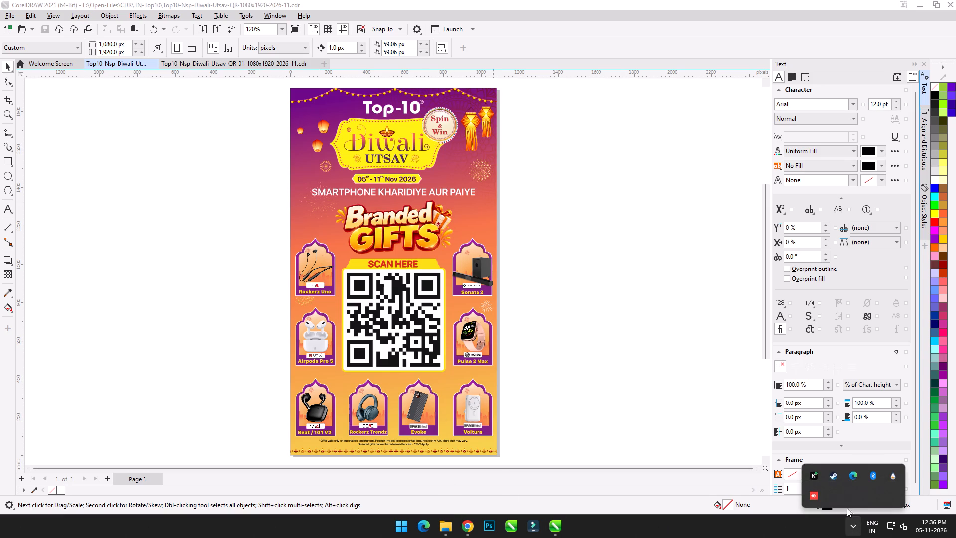
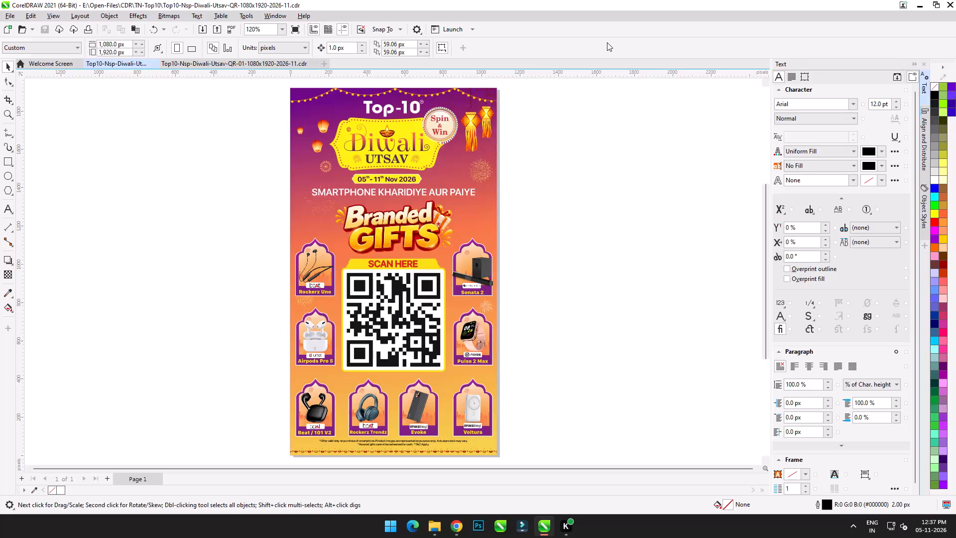
# Close the two open poster drawings, Top10-Nsp-Diwali-Utsav-QR-1080x1920-2026-11.cdr and Top10-Nsp-Diwali-Utsav-QR-01-1080x1920-2026-11.cdr.
pyautogui.press('F4')
pyautogui.click(531, 221)
pyautogui.click(156, 64)
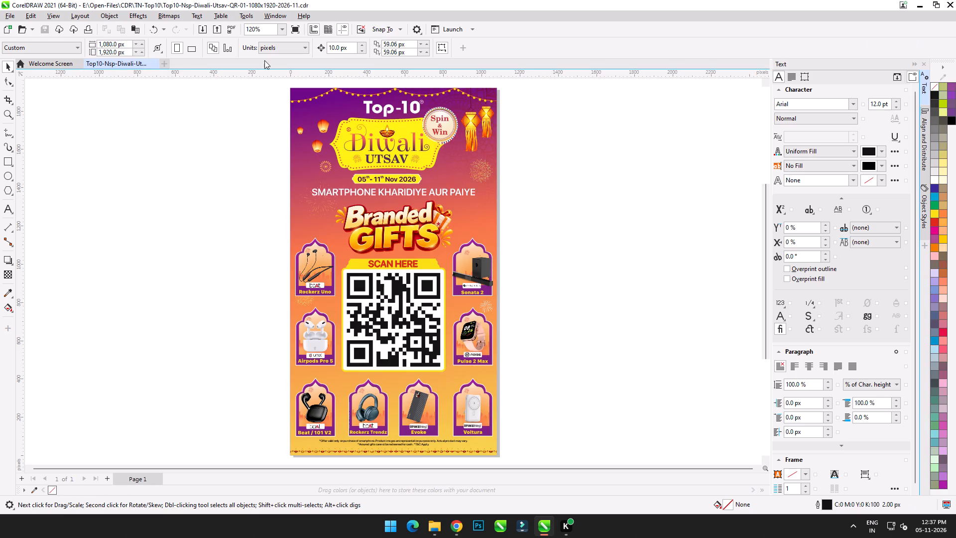
pyautogui.click(154, 64)
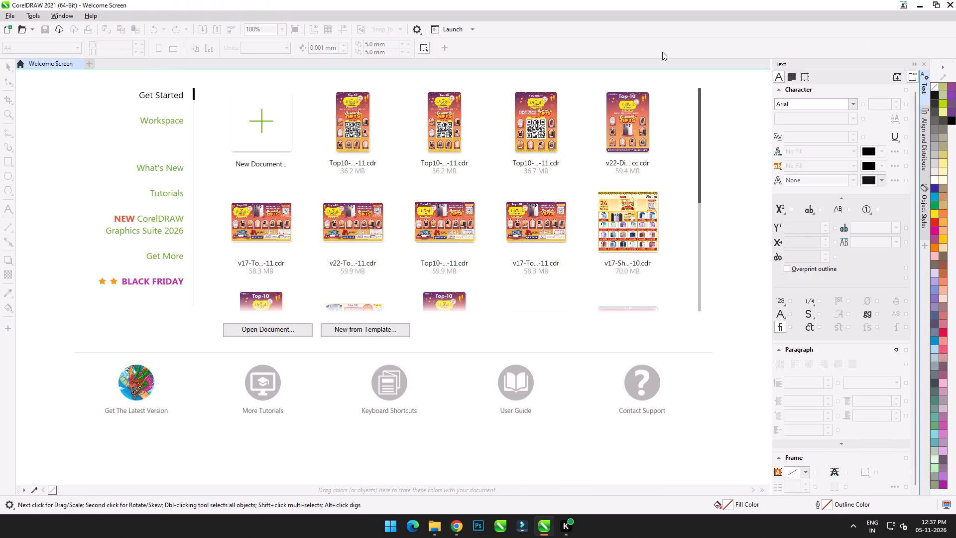